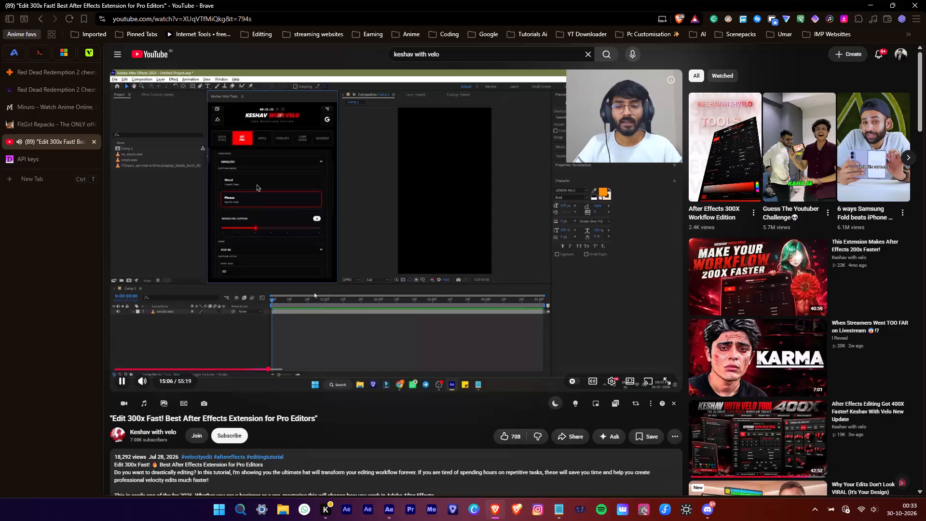
# Skip ahead in the tutorial video to the section on creating a new output module template.
pyautogui.press('Right')
pyautogui.press('Right')
pyautogui.press('Right')
pyautogui.press('Right')
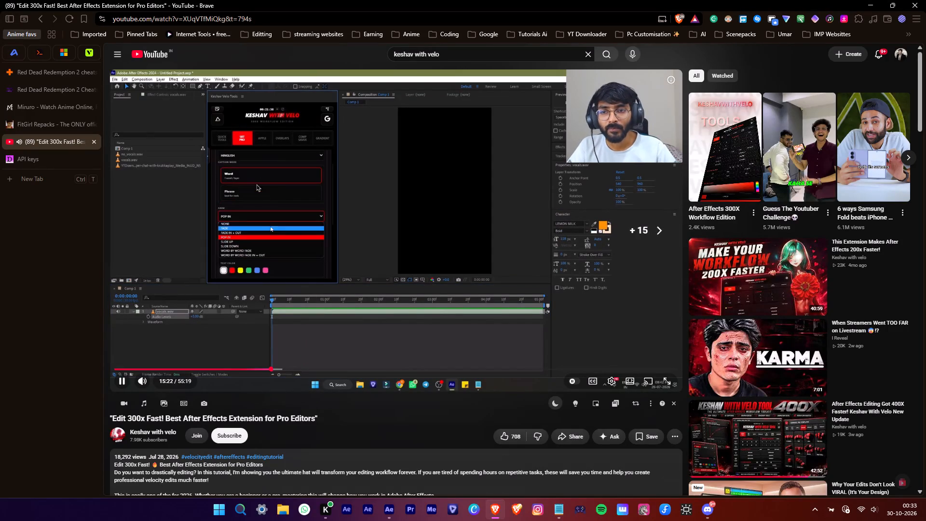
pyautogui.press('Right')
pyautogui.press('Right')
pyautogui.press('Right')
pyautogui.press('Right')
pyautogui.press('Right')
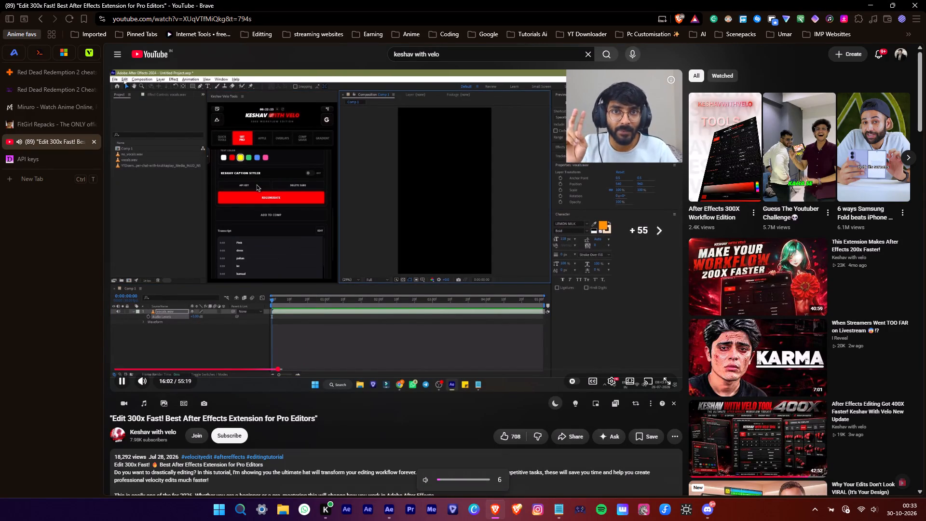
pyautogui.press('Right')
pyautogui.press('Right')
pyautogui.press('Right')
pyautogui.press('Right')
pyautogui.press('Right')
pyautogui.press('Right')
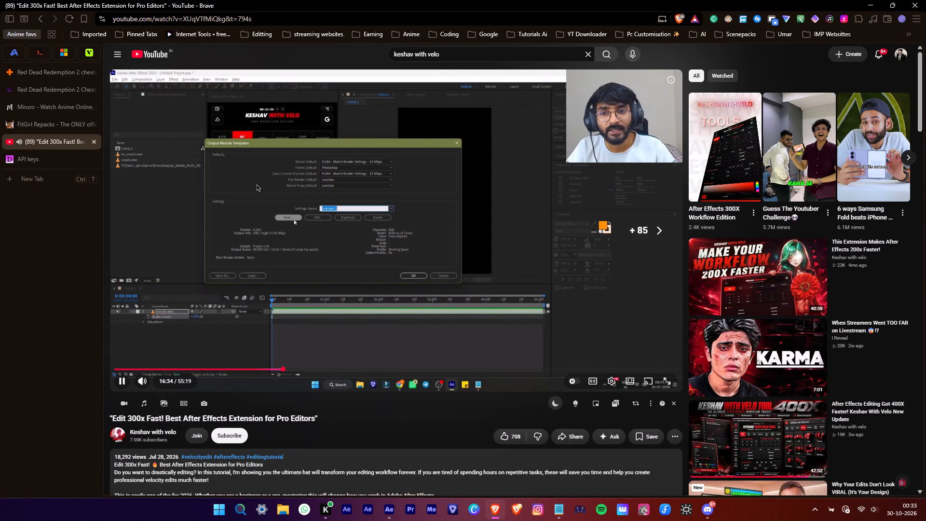
pyautogui.press('Left')
pyautogui.press('Left')
pyautogui.press('Left')
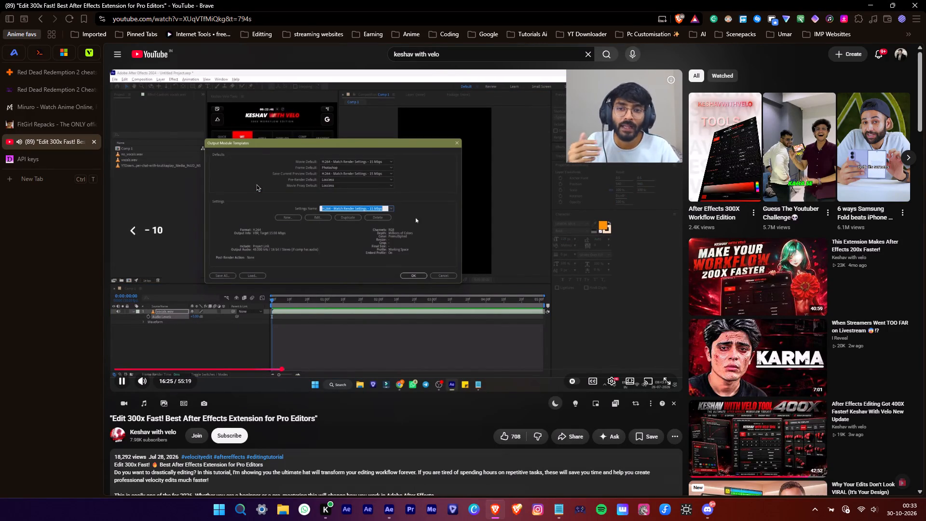
pyautogui.press('Right')
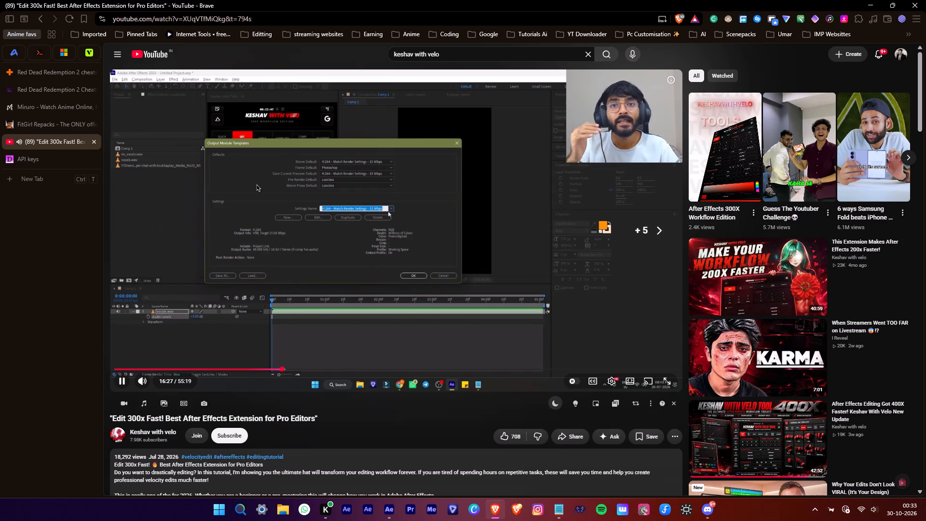
pyautogui.press('Right')
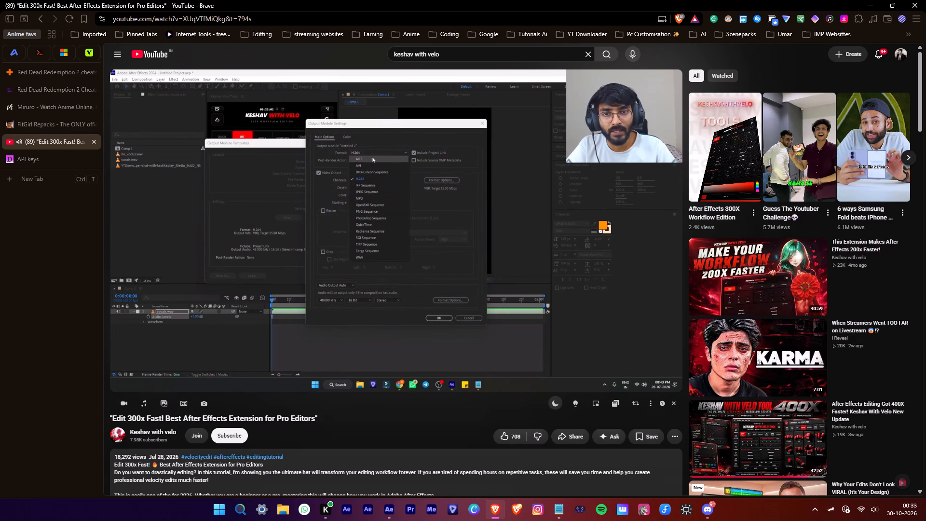
# Watch full screen how the tutorial sets up and saves the WAV output module template, then leave full screen and pause.
pyautogui.click(668, 386)
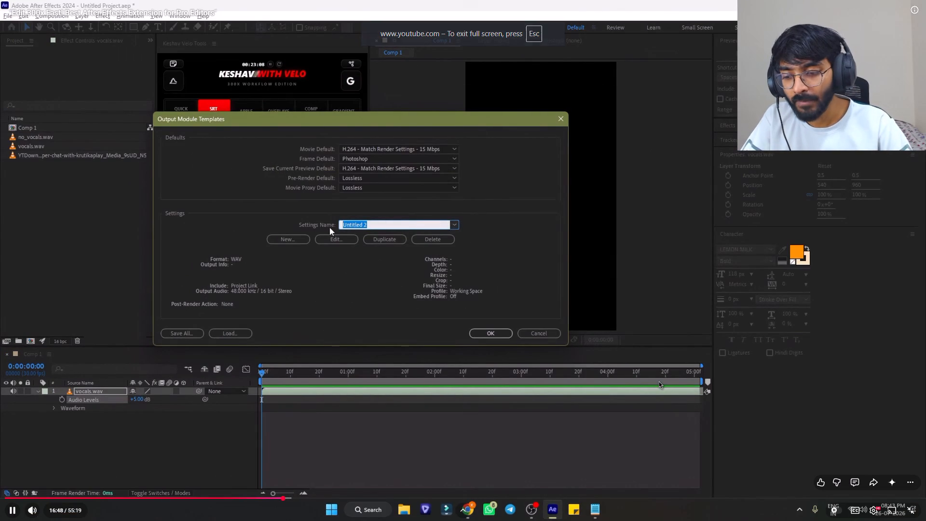
pyautogui.press('space')
pyautogui.scroll(1, 658, 381)
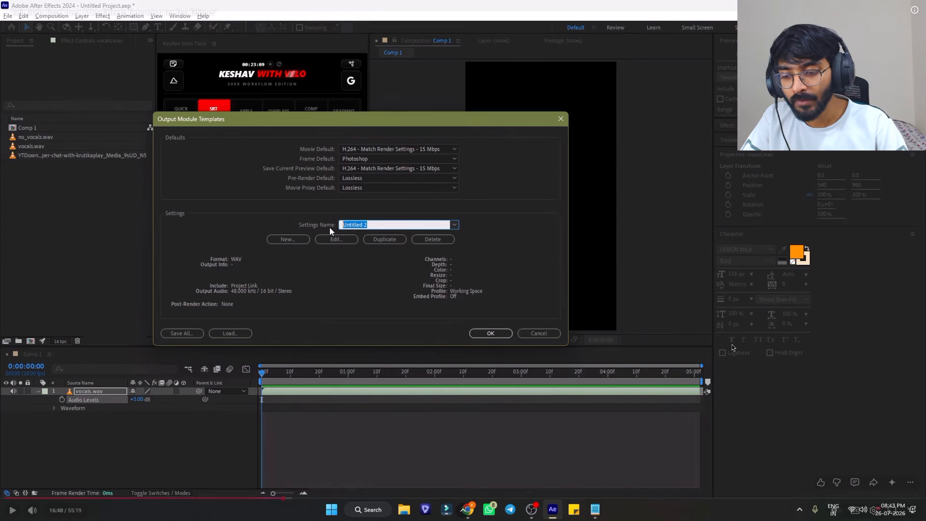
pyautogui.moveTo(734, 341); pyautogui.dragTo(741, 338)
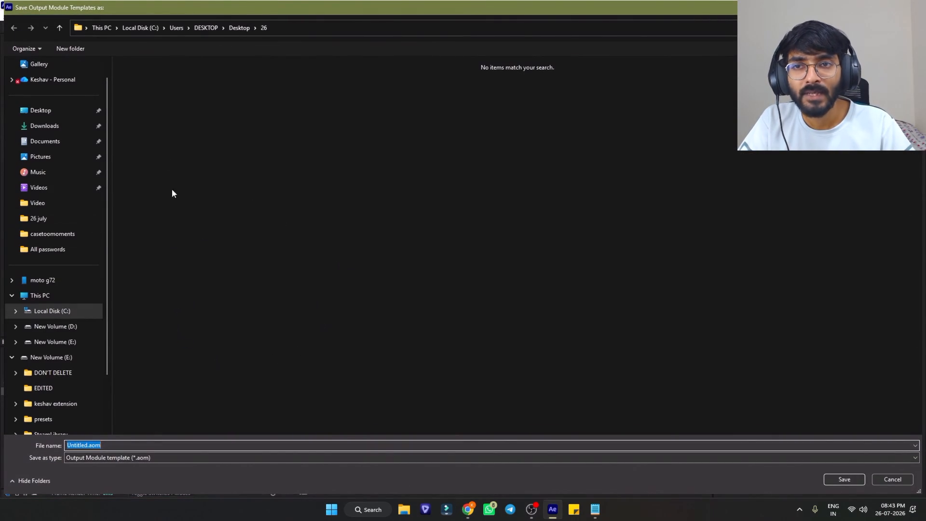
pyautogui.press('Left')
pyautogui.press('Left')
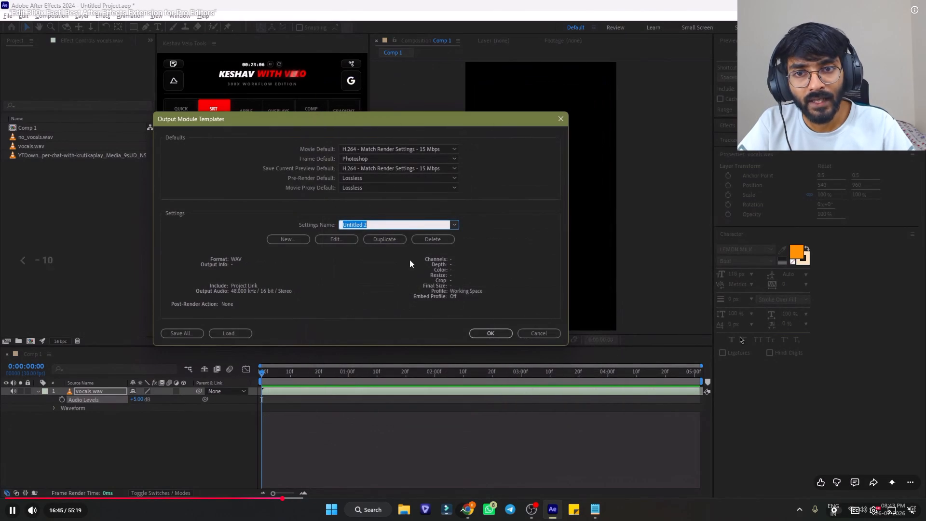
pyautogui.press('Left')
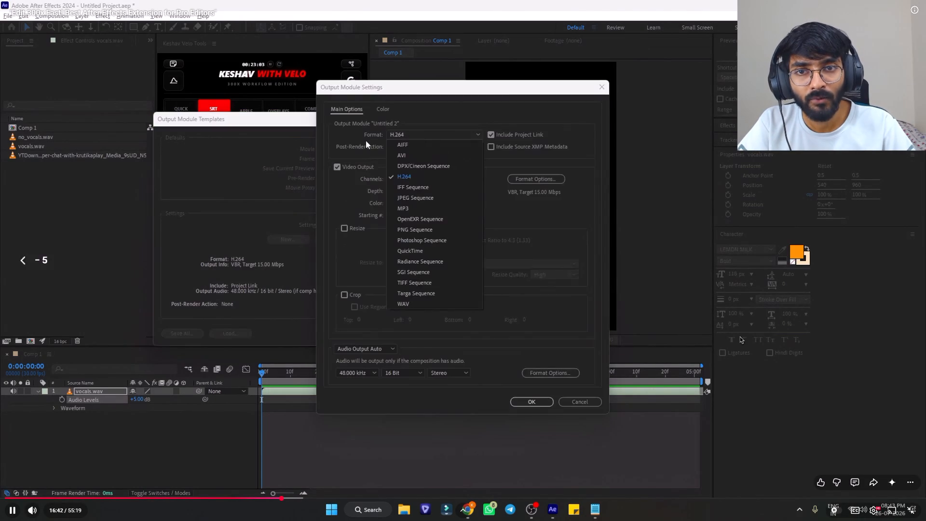
pyautogui.press('Right')
pyautogui.press('Right')
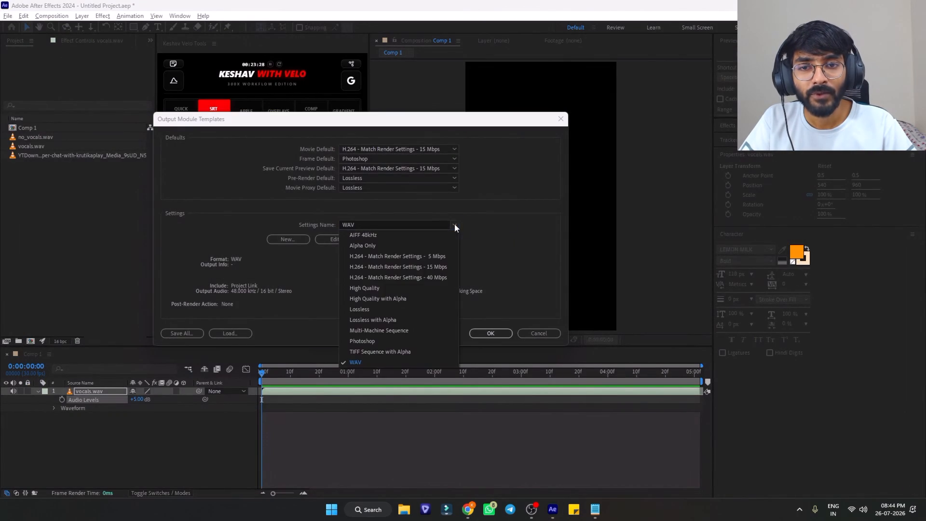
pyautogui.press('Left')
pyautogui.press('Left')
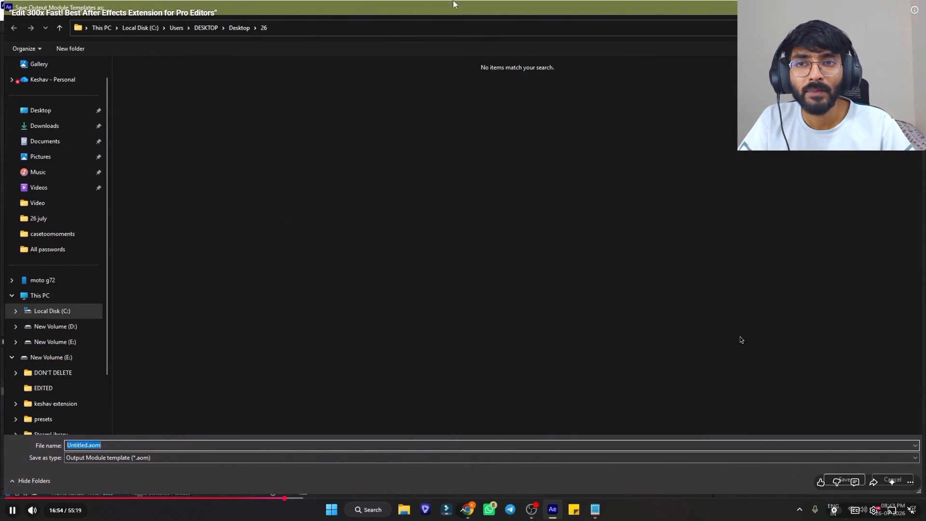
pyautogui.press('Right')
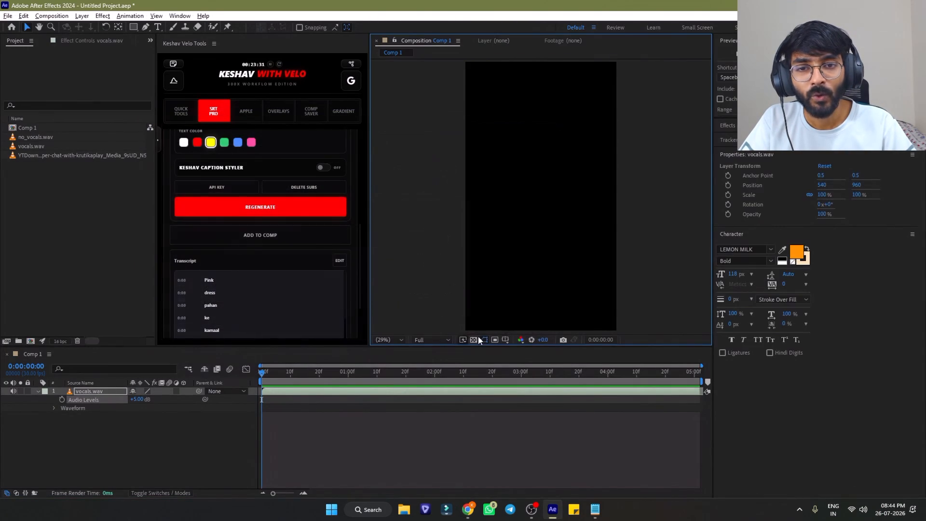
pyautogui.press('Escape')
pyautogui.click(520, 233)
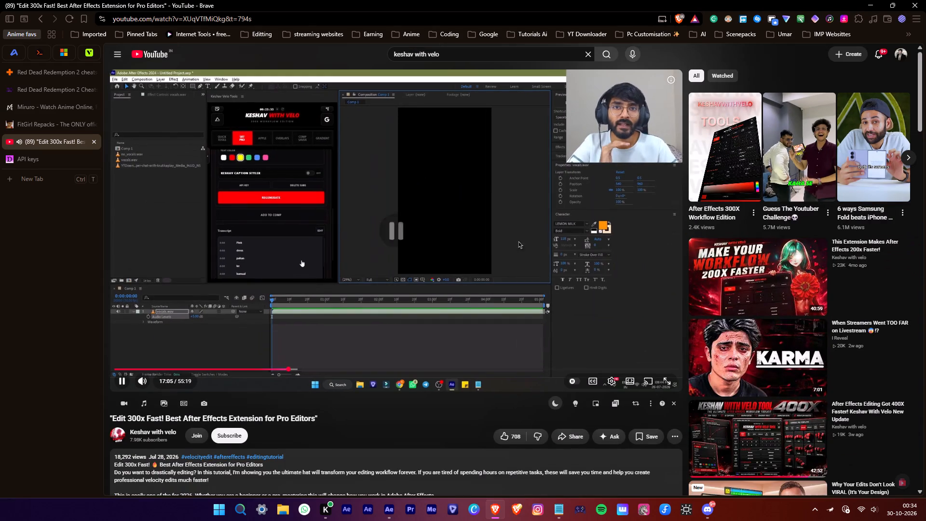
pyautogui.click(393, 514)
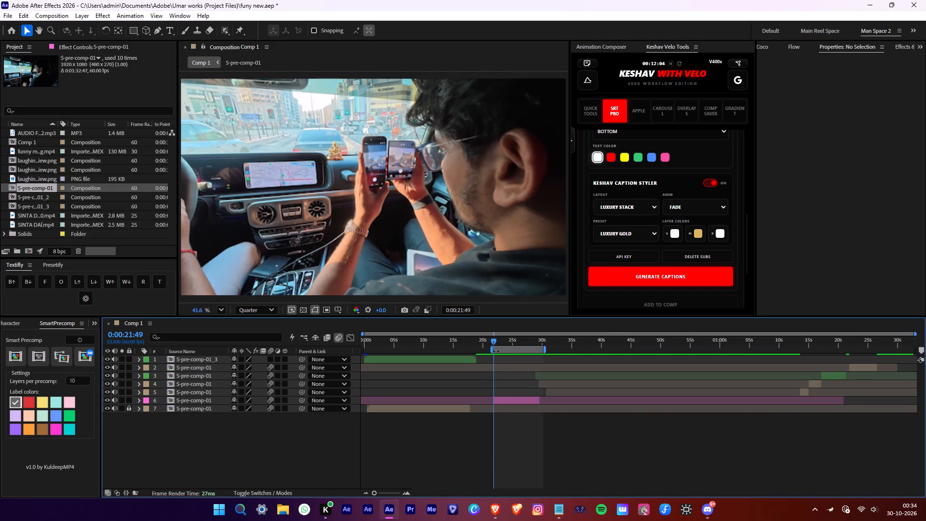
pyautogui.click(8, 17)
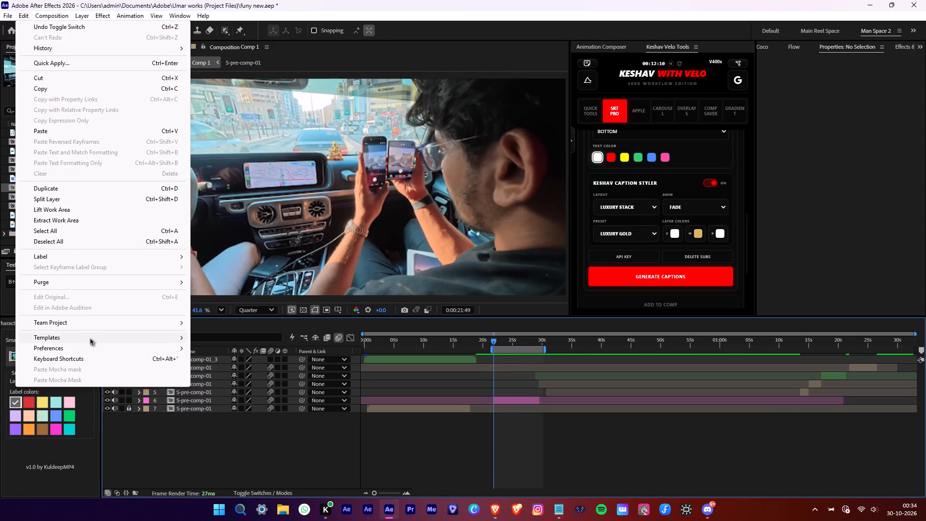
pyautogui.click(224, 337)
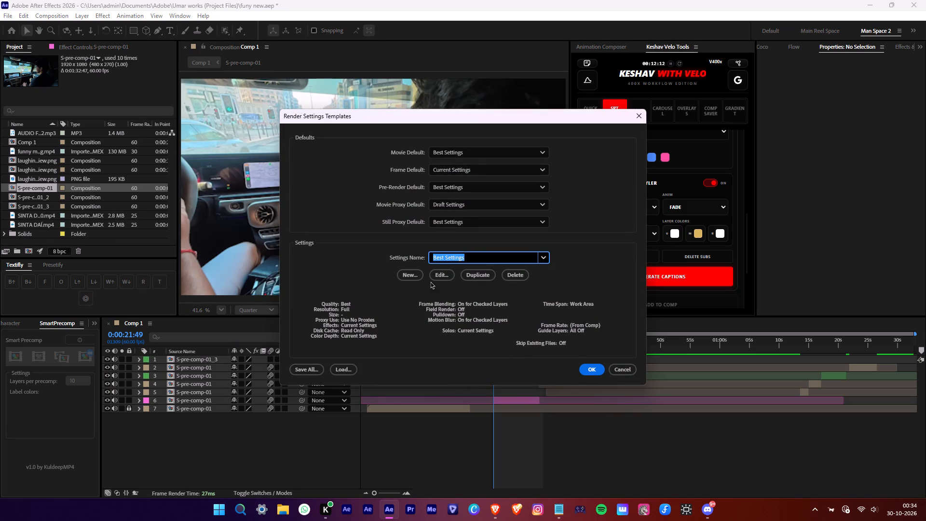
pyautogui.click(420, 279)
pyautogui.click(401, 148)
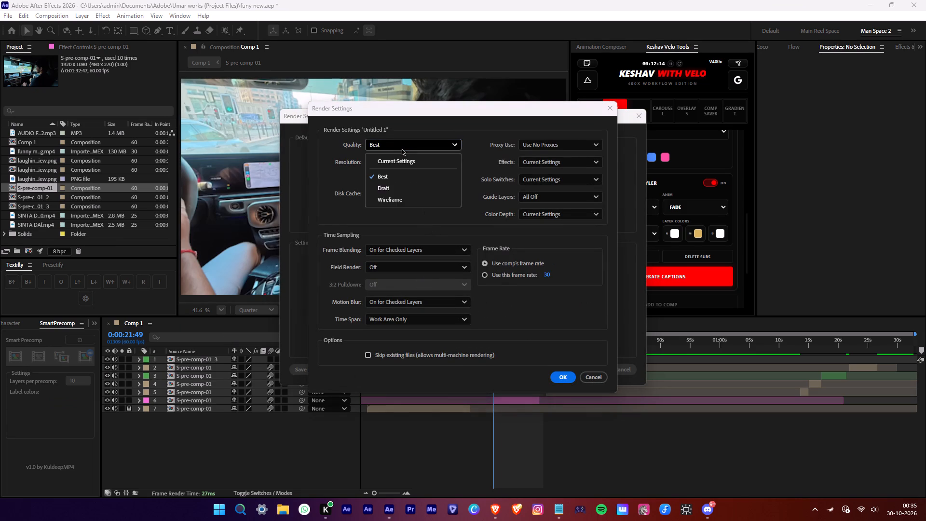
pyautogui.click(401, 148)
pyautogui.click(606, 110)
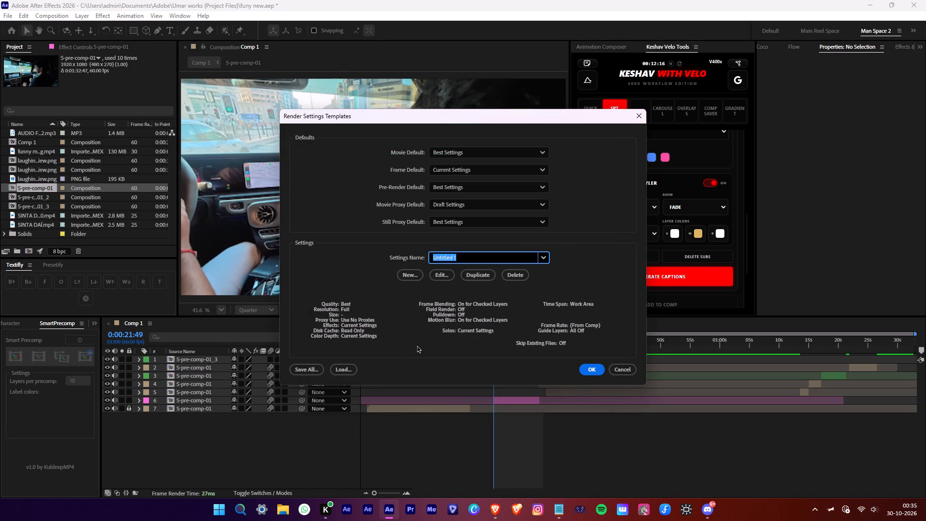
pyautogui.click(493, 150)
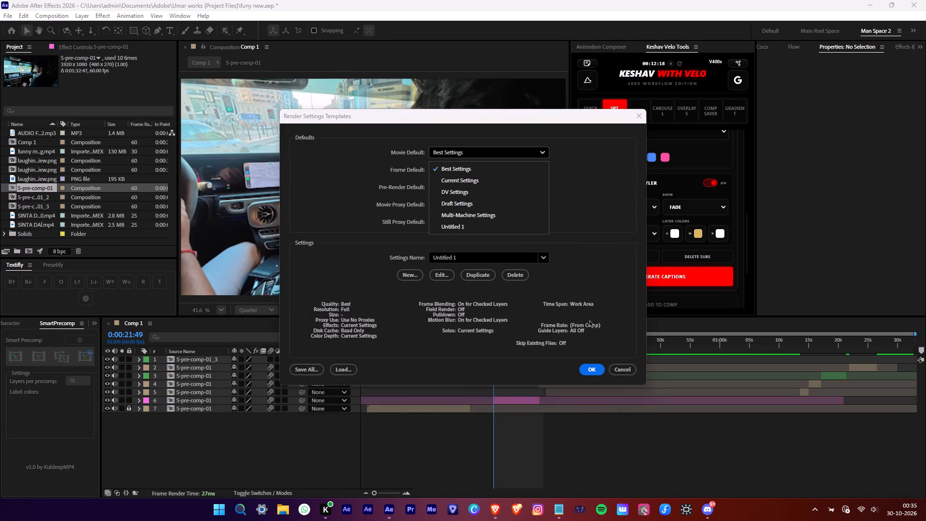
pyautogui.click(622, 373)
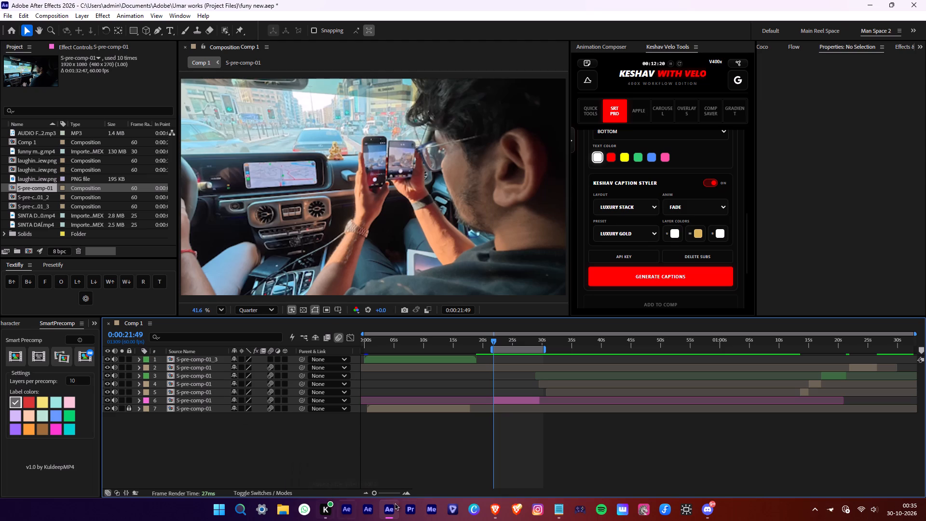
# Return to the tutorial in Brave and rewind to where the Output Module Templates window is introduced, then pause the video.
pyautogui.click(499, 508)
pyautogui.click(393, 247)
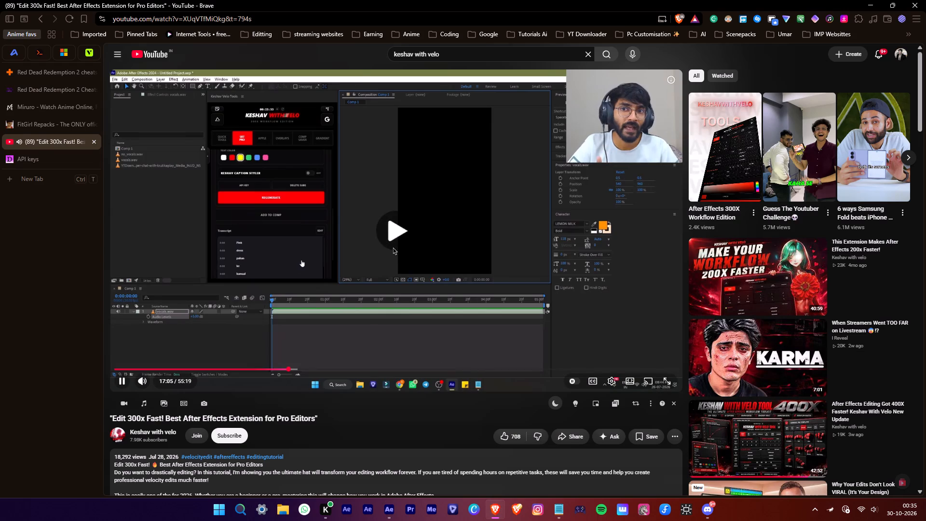
pyautogui.press('Left')
pyautogui.press('Left')
pyautogui.press('Left')
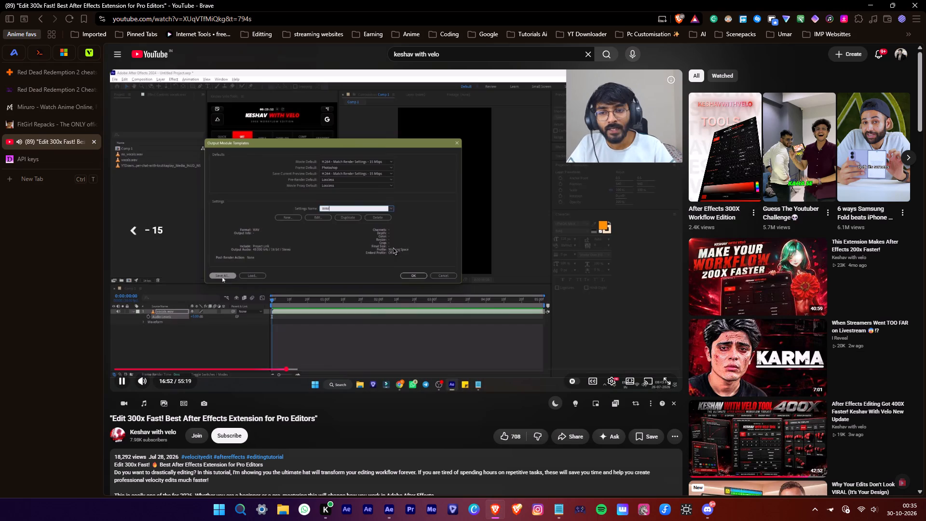
pyautogui.press('Left')
pyautogui.press('Left')
pyautogui.press('Left')
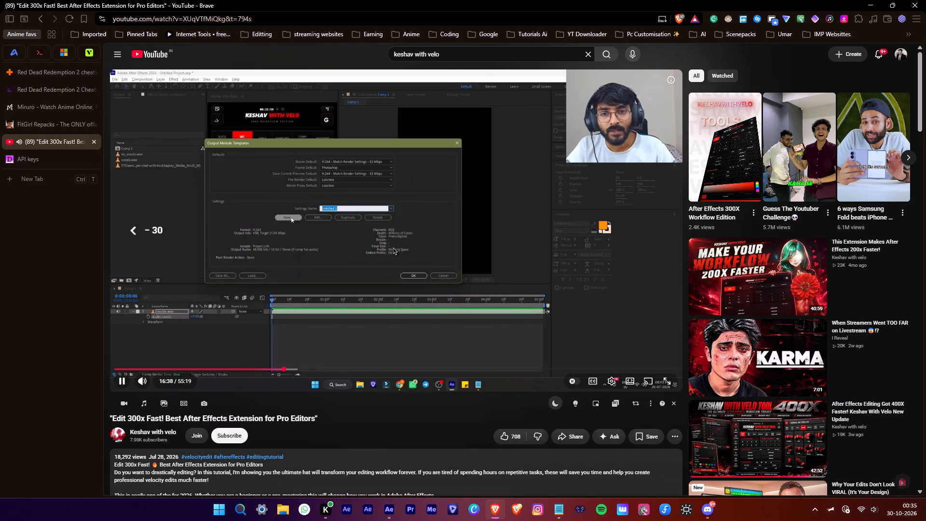
pyautogui.press('Left')
pyautogui.press('Left')
pyautogui.press('Left')
pyautogui.press('Left')
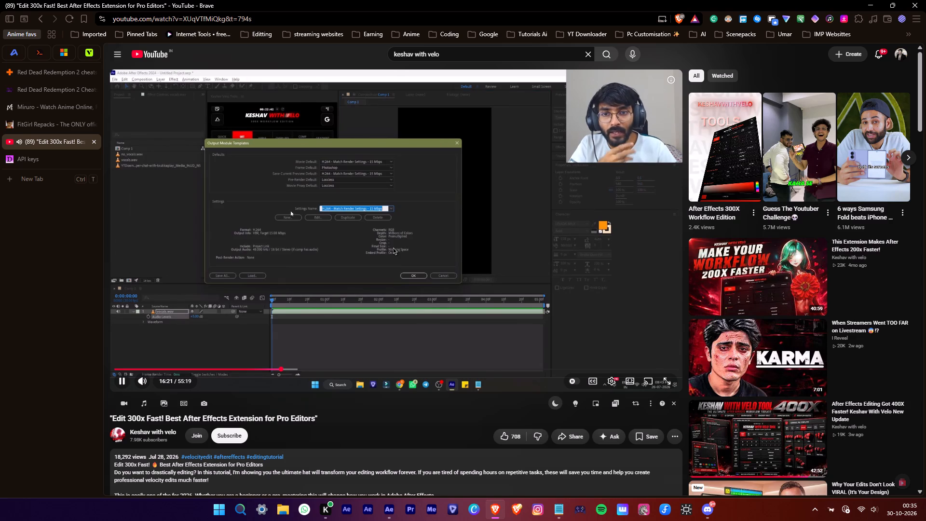
pyautogui.click(393, 247)
# Back in After Effects, create a new output module template with the WAV format and name it WAV.
pyautogui.click(859, 0)
pyautogui.click(867, 0)
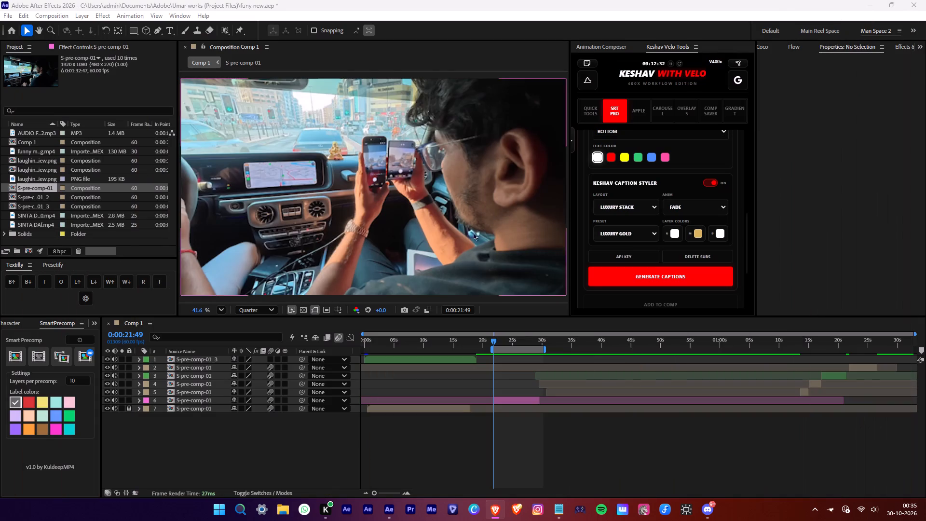
pyautogui.click(516, 399)
pyautogui.click(18, 13)
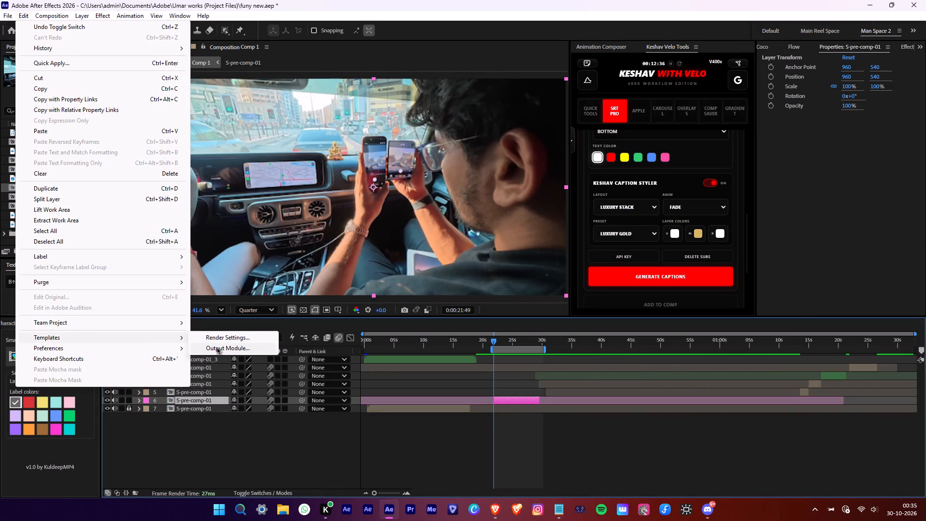
pyautogui.click(219, 347)
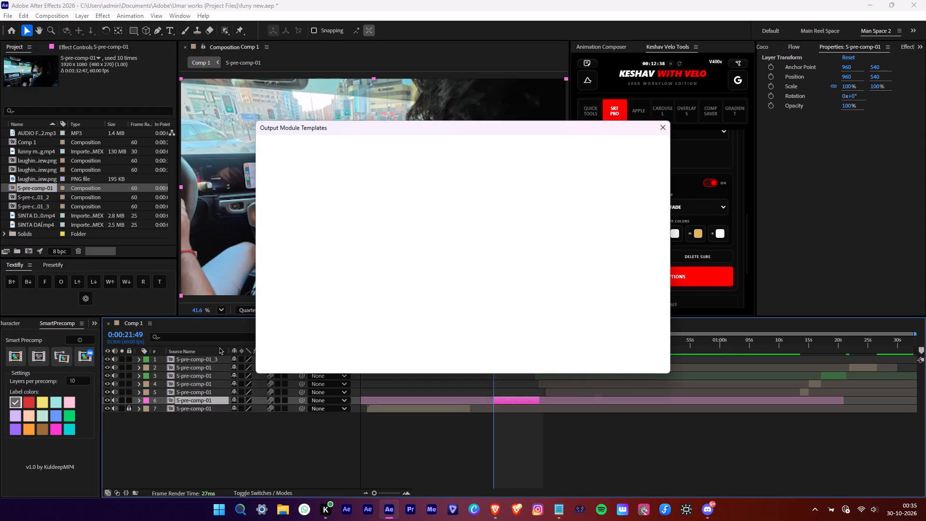
pyautogui.click(410, 266)
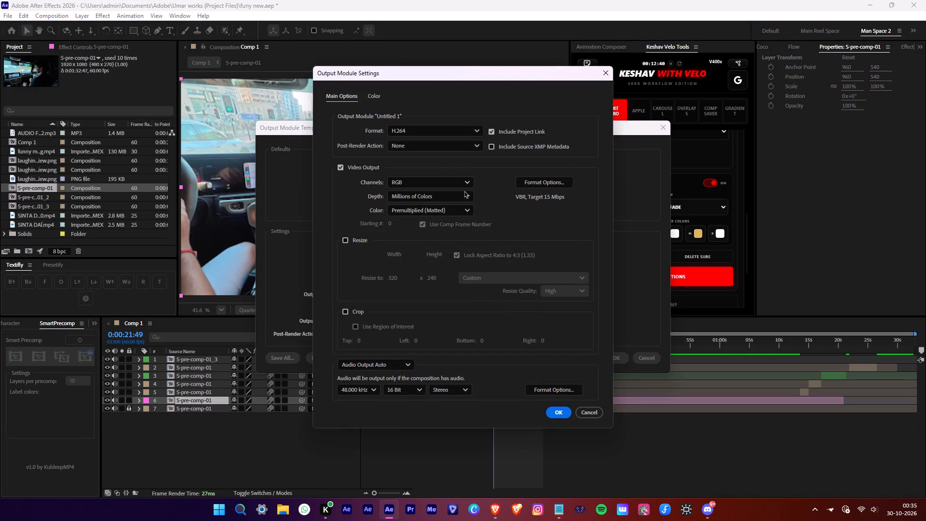
pyautogui.click(428, 135)
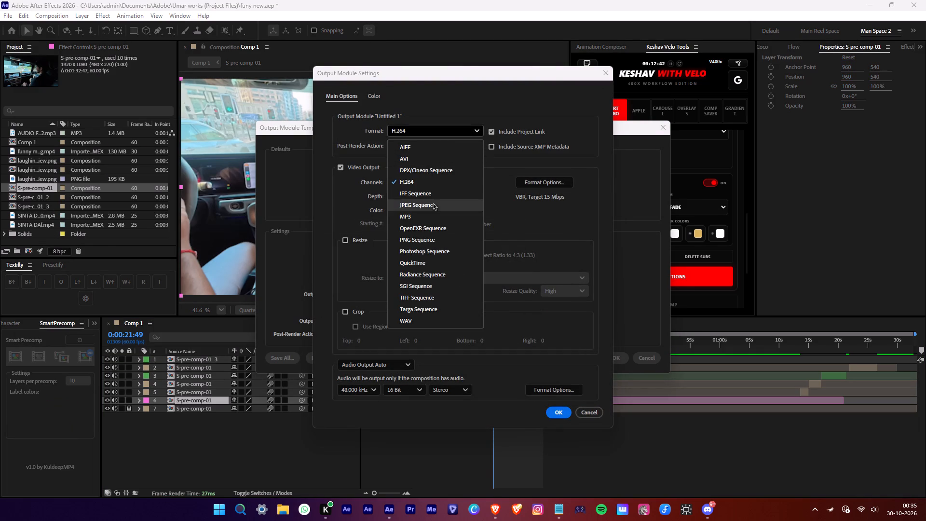
pyautogui.click(425, 323)
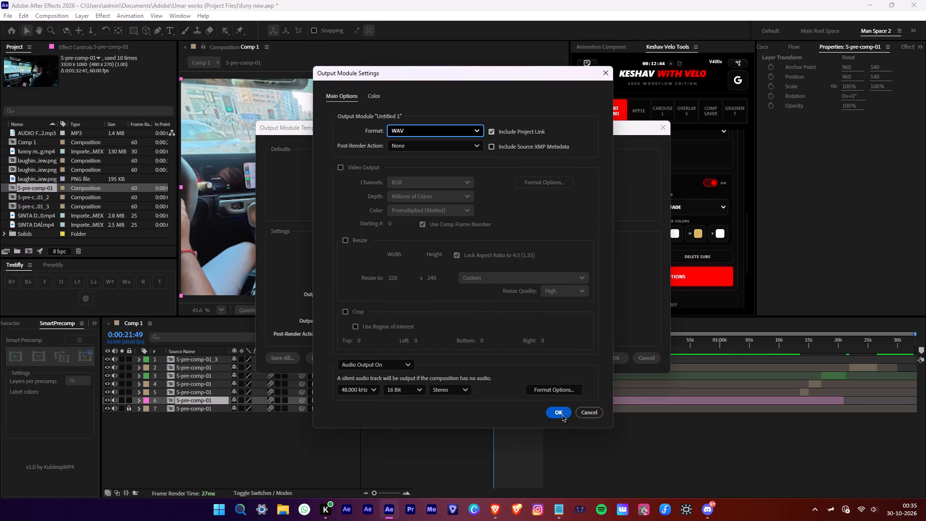
pyautogui.click(562, 414)
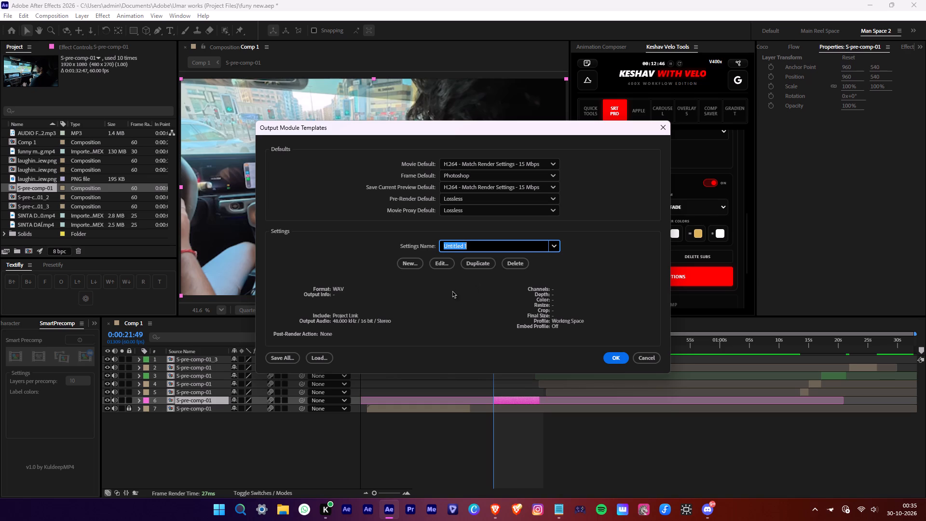
pyautogui.write('WAV')
# Save all output module templates to a file on the Mega Storage (D:) drive and accept the template settings.
pyautogui.click(294, 355)
pyautogui.scroll(2, 305, 268)
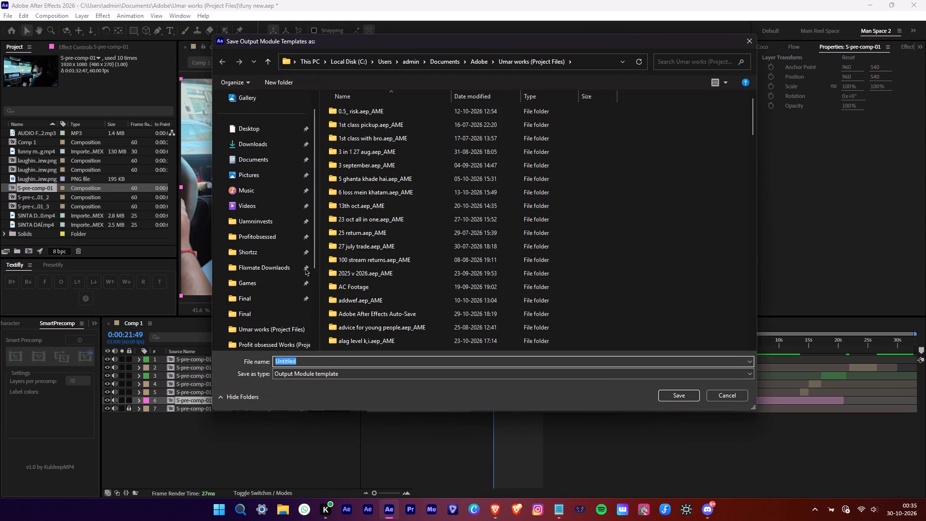
pyautogui.scroll(1, 305, 268)
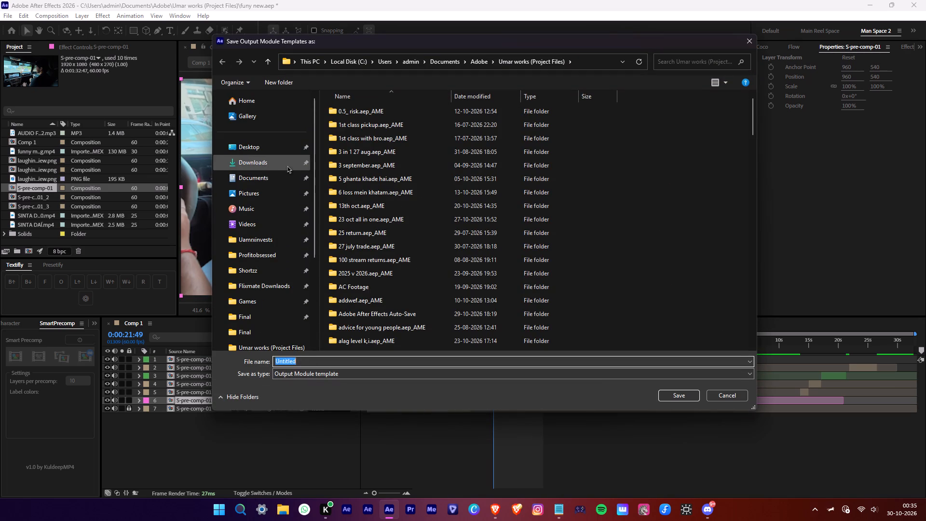
pyautogui.click(287, 175)
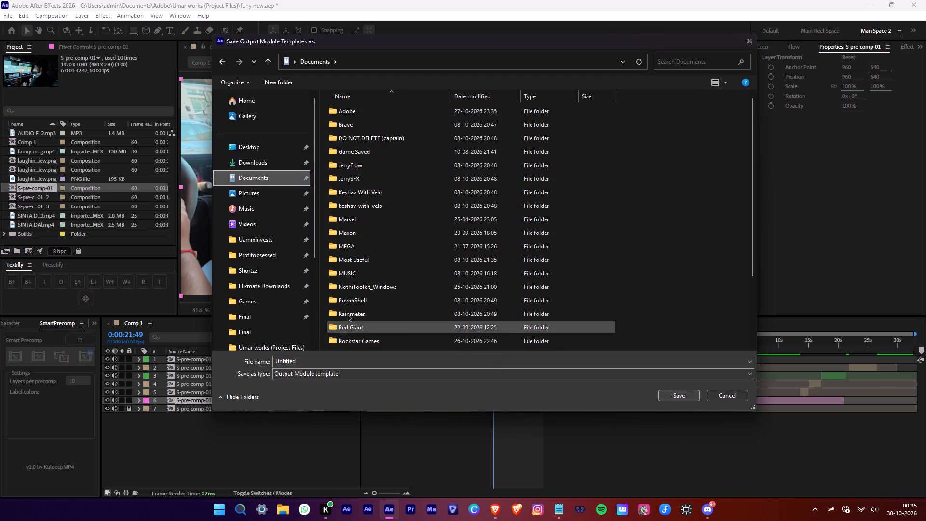
pyautogui.scroll(-5, 259, 286)
pyautogui.click(259, 294)
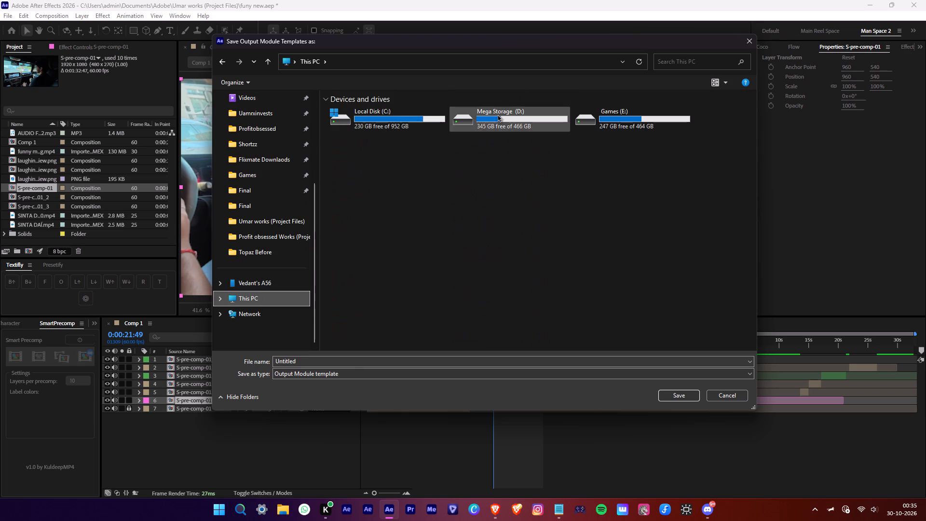
pyautogui.doubleClick(498, 114)
pyautogui.click(666, 391)
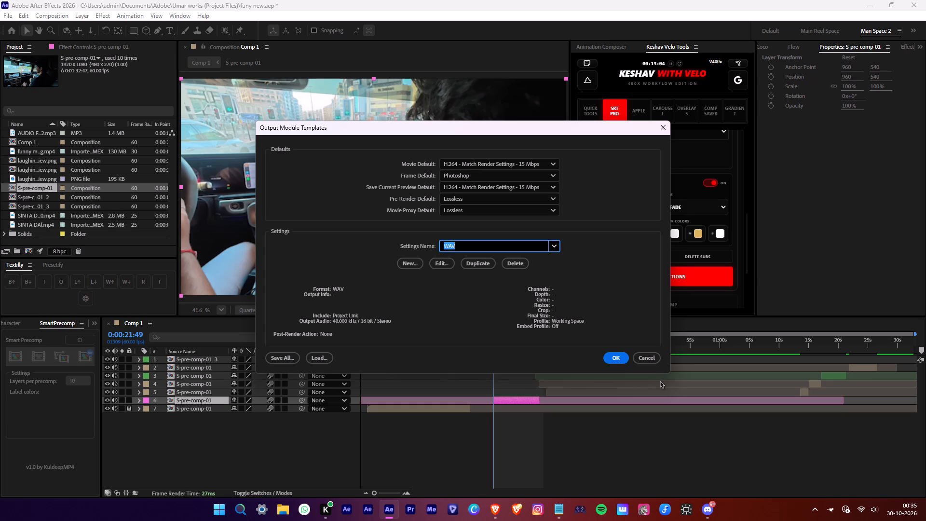
pyautogui.click(620, 362)
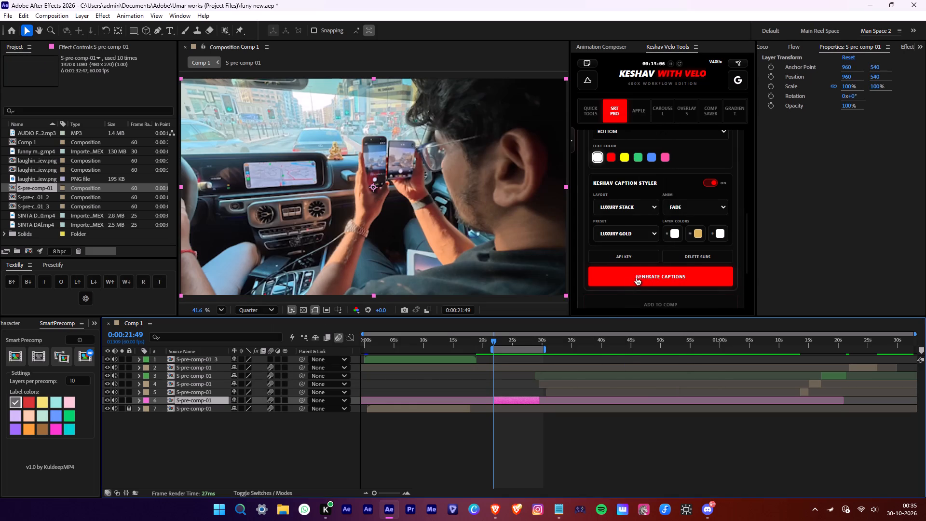
# Generate automatic captions for the selected S-pre-comp-01 clip in Keshav Velo Tools.
pyautogui.click(634, 277)
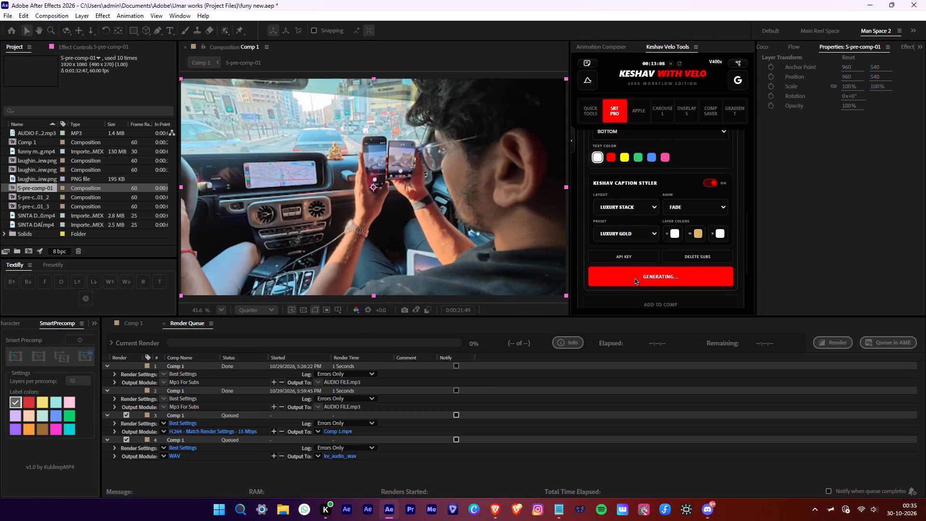
pyautogui.scroll(-2, 634, 277)
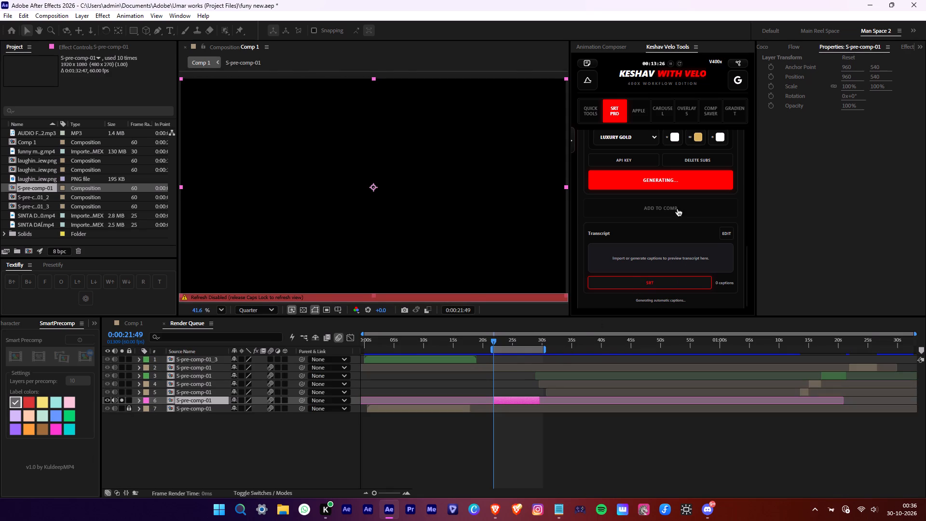
pyautogui.click(469, 298)
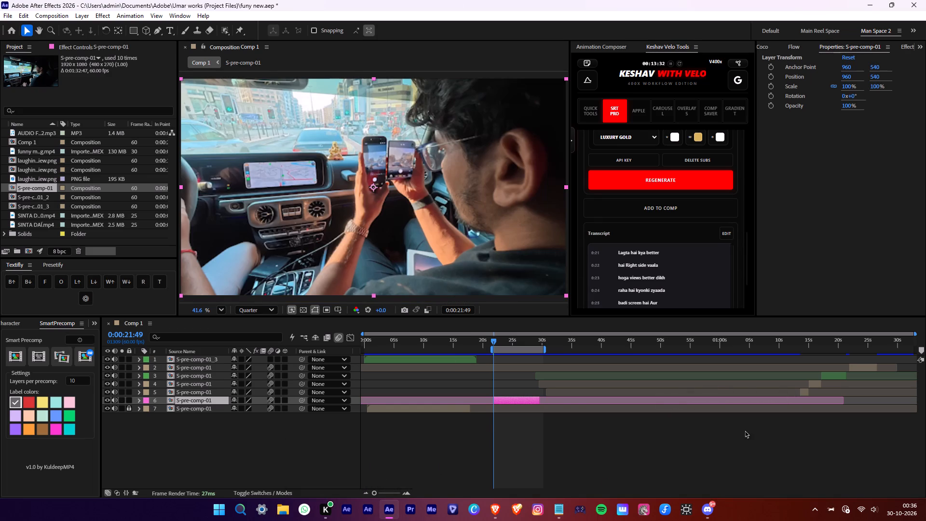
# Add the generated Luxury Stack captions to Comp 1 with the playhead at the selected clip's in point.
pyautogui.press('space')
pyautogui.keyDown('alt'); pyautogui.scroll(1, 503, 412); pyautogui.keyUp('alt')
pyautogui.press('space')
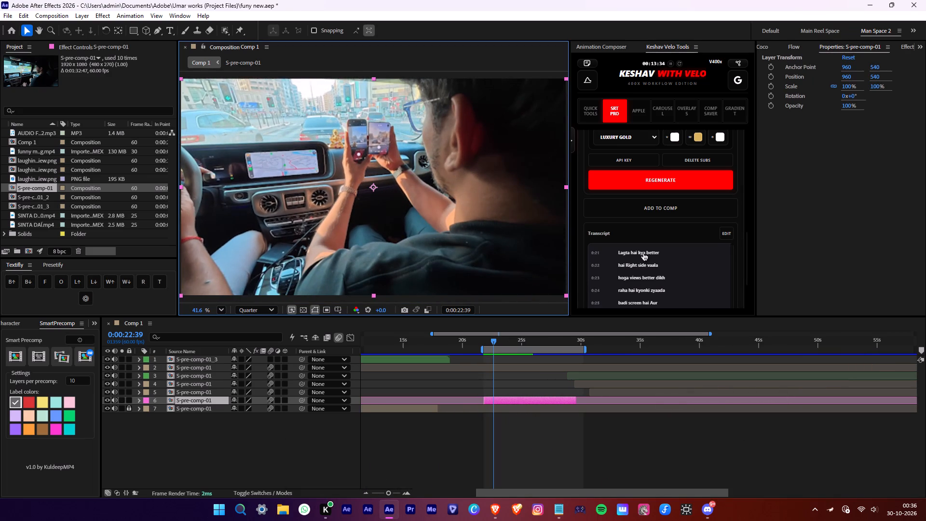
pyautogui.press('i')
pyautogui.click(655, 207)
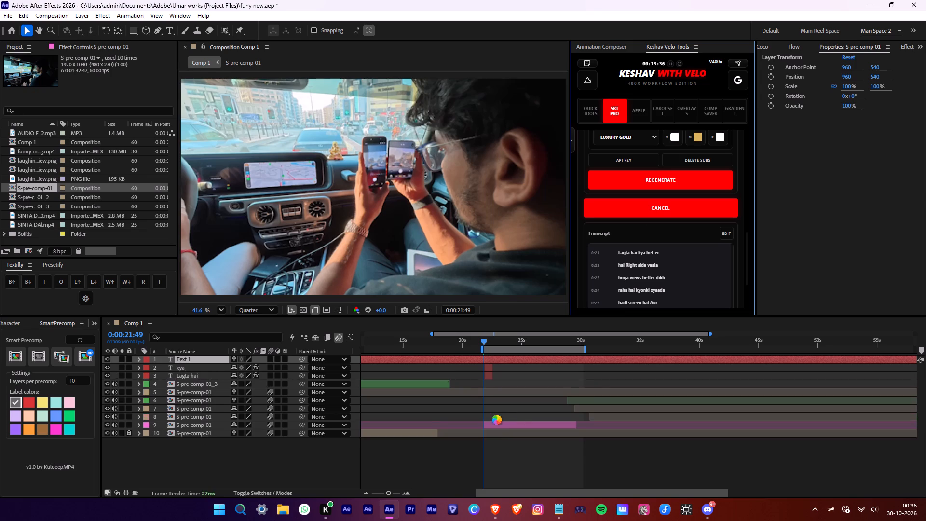
# Play back the styled captions over the clip and check their look and timing against the text layers in the timeline.
pyautogui.keyDown('alt'); pyautogui.scroll(1, 497, 420); pyautogui.keyUp('alt')
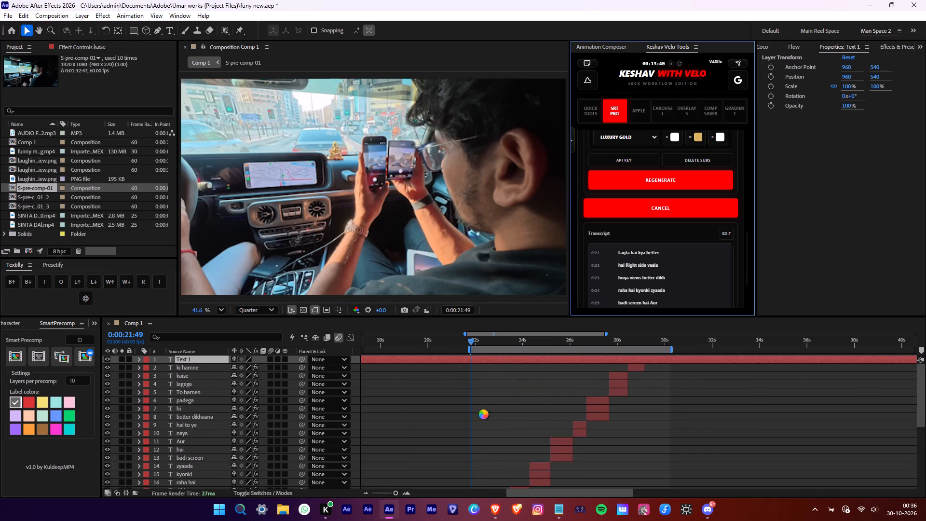
pyautogui.scroll(-5, 484, 414)
pyautogui.keyDown('alt'); pyautogui.scroll(2, 474, 411); pyautogui.keyUp('alt')
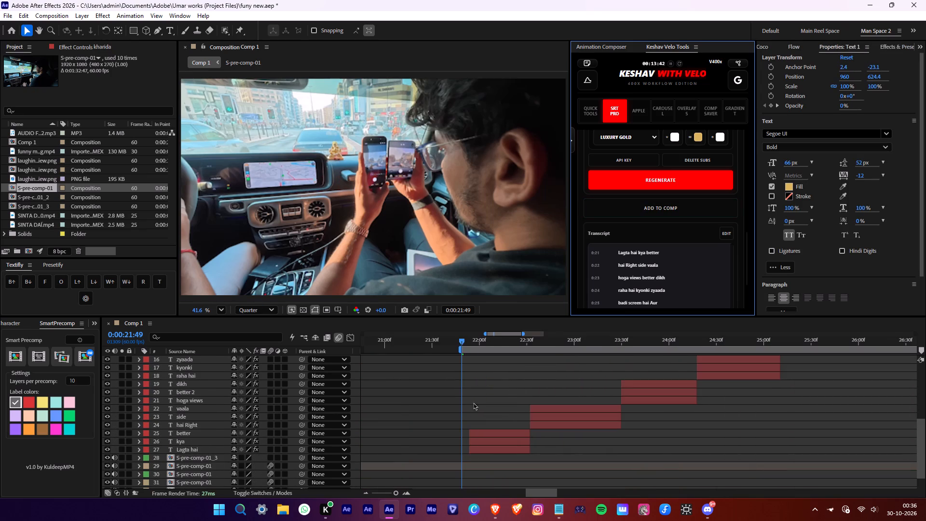
pyautogui.moveTo(464, 341); pyautogui.dragTo(483, 350)
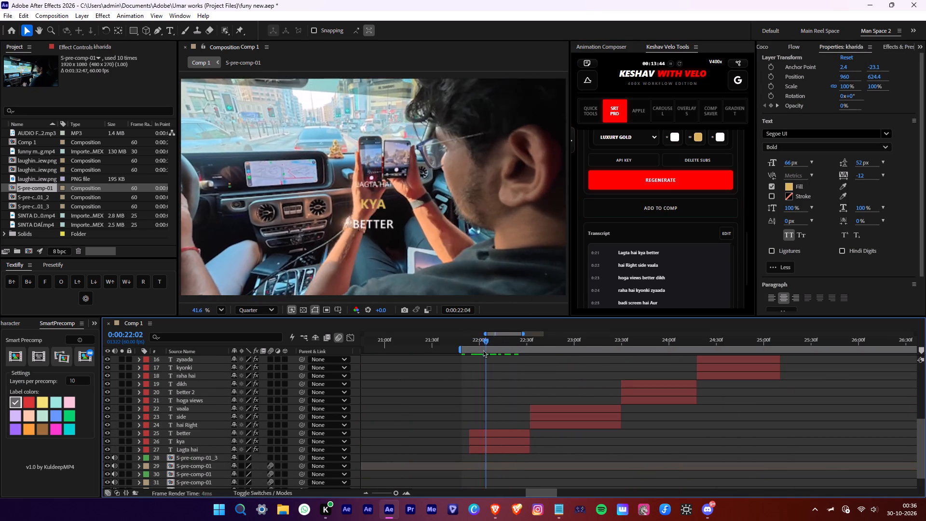
pyautogui.moveTo(483, 350); pyautogui.dragTo(467, 349)
pyautogui.press('space')
pyautogui.keyDown('alt'); pyautogui.scroll(1, 486, 373); pyautogui.keyUp('alt')
pyautogui.moveTo(737, 425); pyautogui.dragTo(697, 425, button='middle')
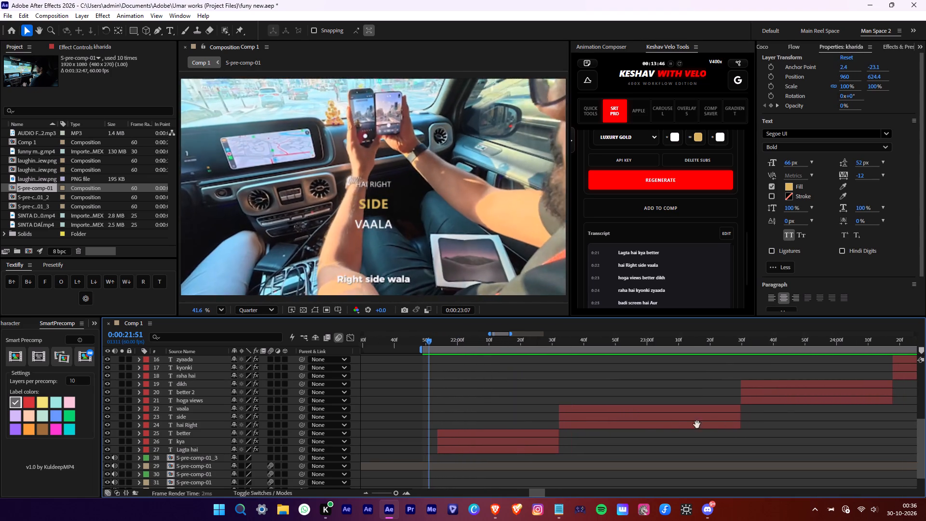
pyautogui.moveTo(697, 425); pyautogui.dragTo(647, 424, button='middle')
pyautogui.keyDown('alt'); pyautogui.scroll(-1, 642, 423); pyautogui.keyUp('alt')
pyautogui.moveTo(720, 425); pyautogui.dragTo(642, 425, button='middle')
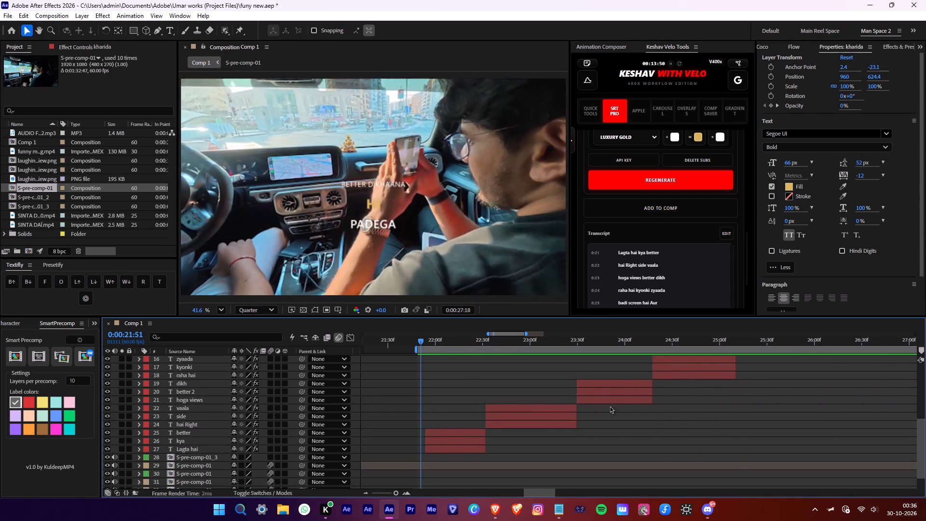
pyautogui.press('space')
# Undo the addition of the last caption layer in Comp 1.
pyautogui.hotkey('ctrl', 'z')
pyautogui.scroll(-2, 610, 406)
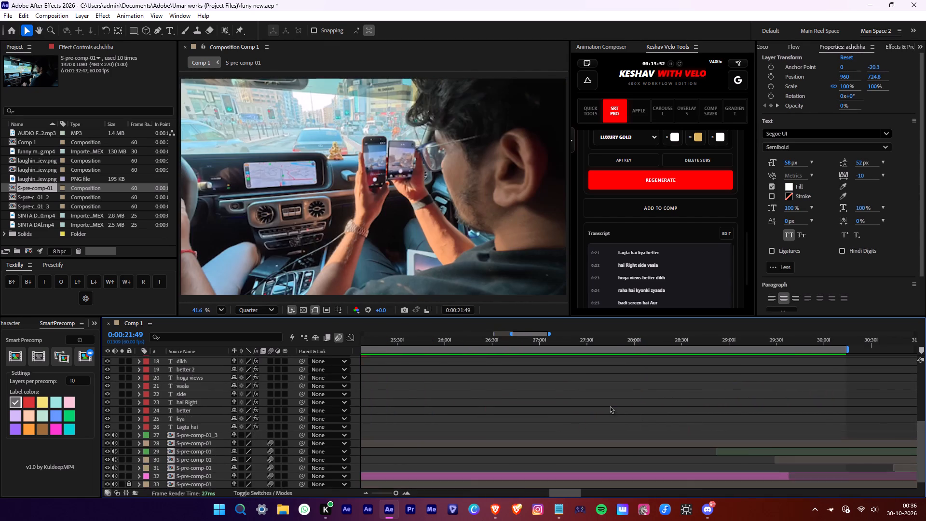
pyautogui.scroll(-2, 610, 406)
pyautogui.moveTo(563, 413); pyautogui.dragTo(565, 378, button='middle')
# Turn off the Keshav Caption Styler.
pyautogui.scroll(4, 698, 200)
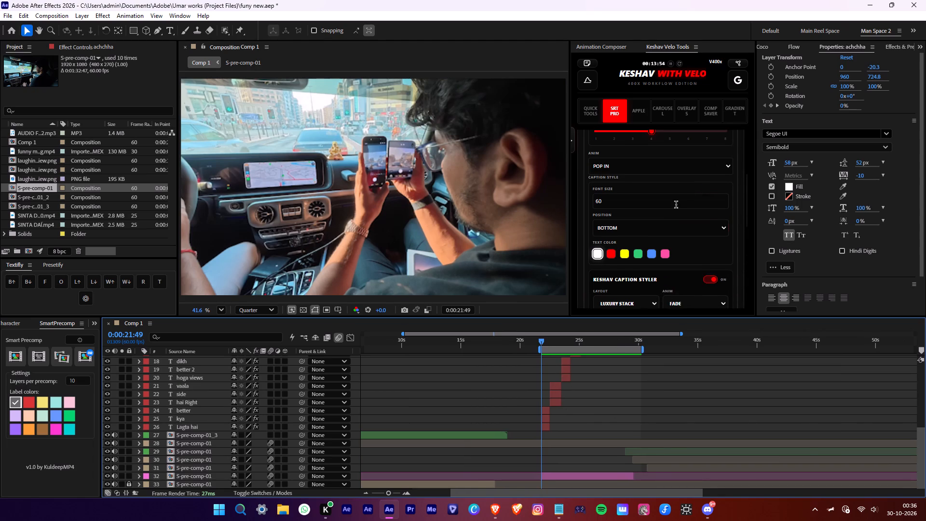
pyautogui.scroll(-1, 654, 275)
pyautogui.click(711, 227)
pyautogui.scroll(-2, 701, 235)
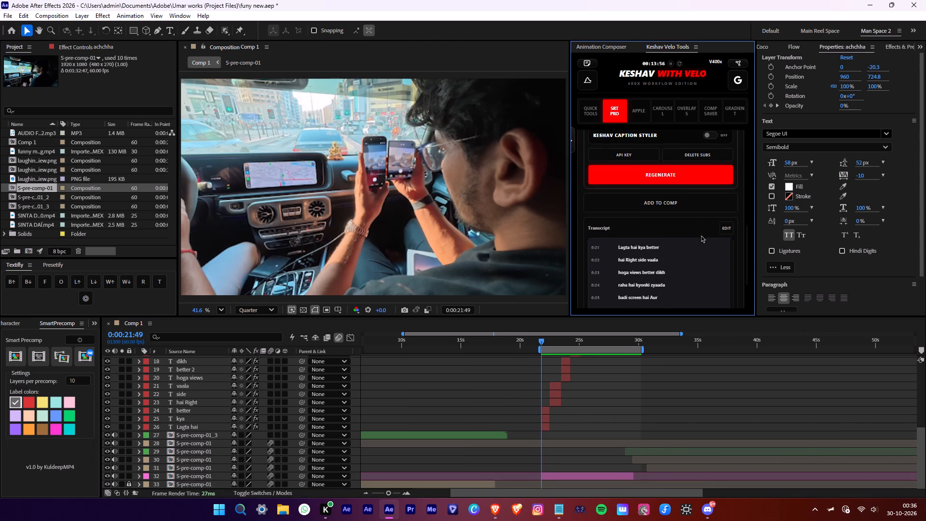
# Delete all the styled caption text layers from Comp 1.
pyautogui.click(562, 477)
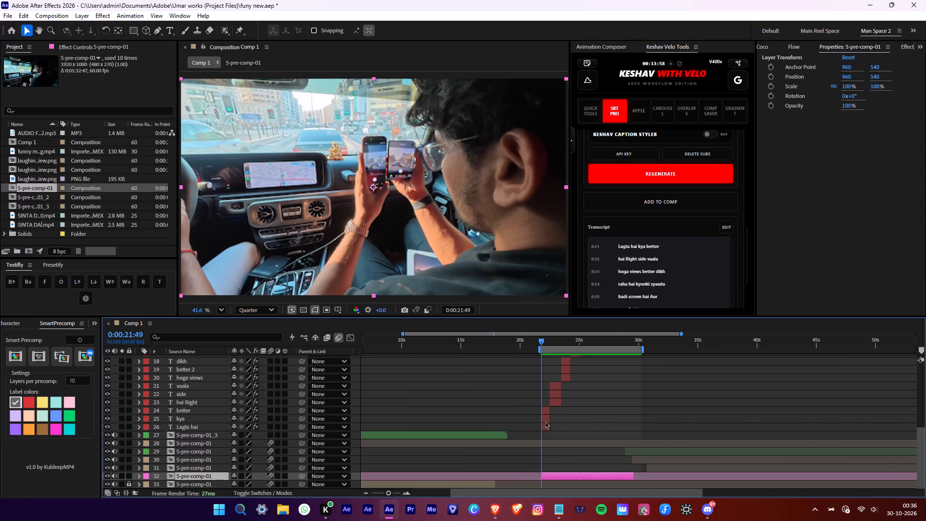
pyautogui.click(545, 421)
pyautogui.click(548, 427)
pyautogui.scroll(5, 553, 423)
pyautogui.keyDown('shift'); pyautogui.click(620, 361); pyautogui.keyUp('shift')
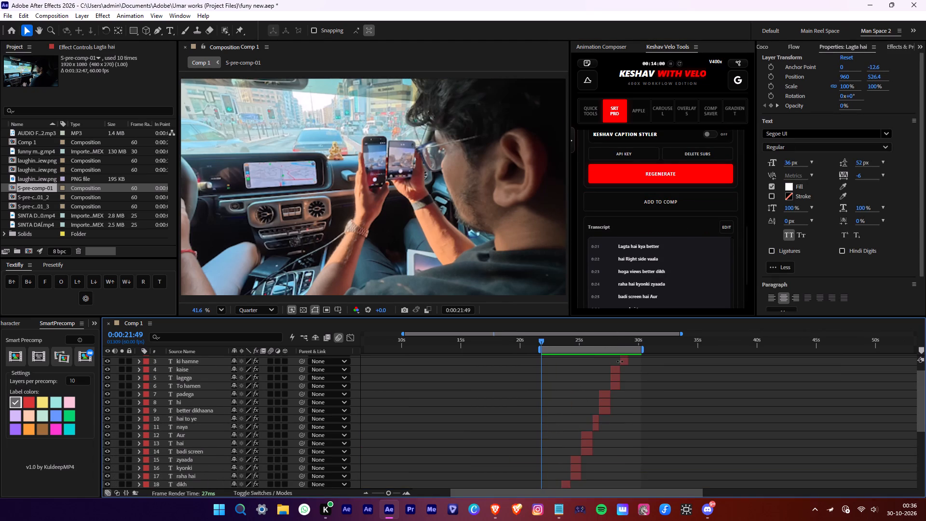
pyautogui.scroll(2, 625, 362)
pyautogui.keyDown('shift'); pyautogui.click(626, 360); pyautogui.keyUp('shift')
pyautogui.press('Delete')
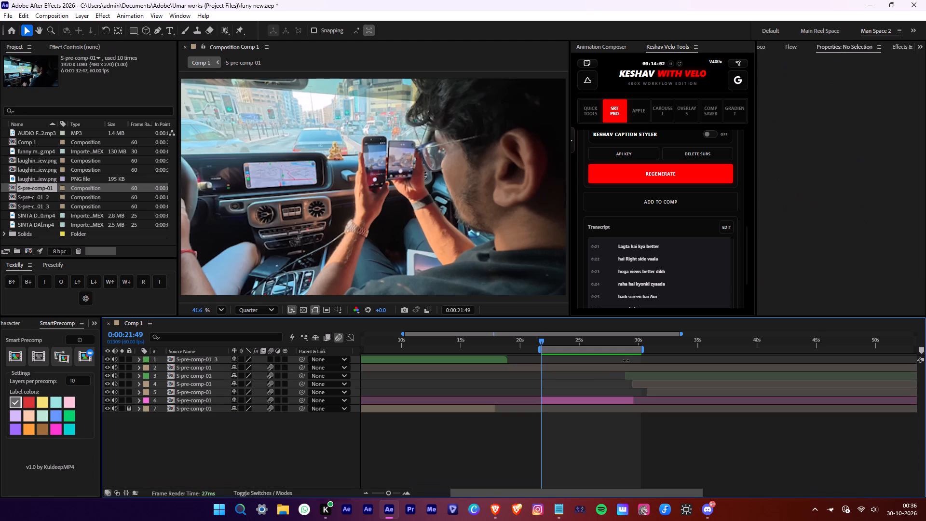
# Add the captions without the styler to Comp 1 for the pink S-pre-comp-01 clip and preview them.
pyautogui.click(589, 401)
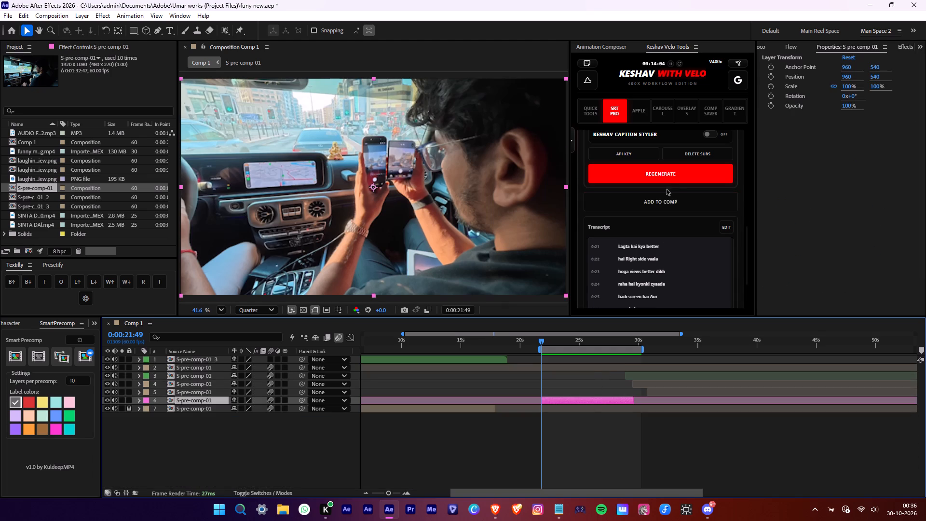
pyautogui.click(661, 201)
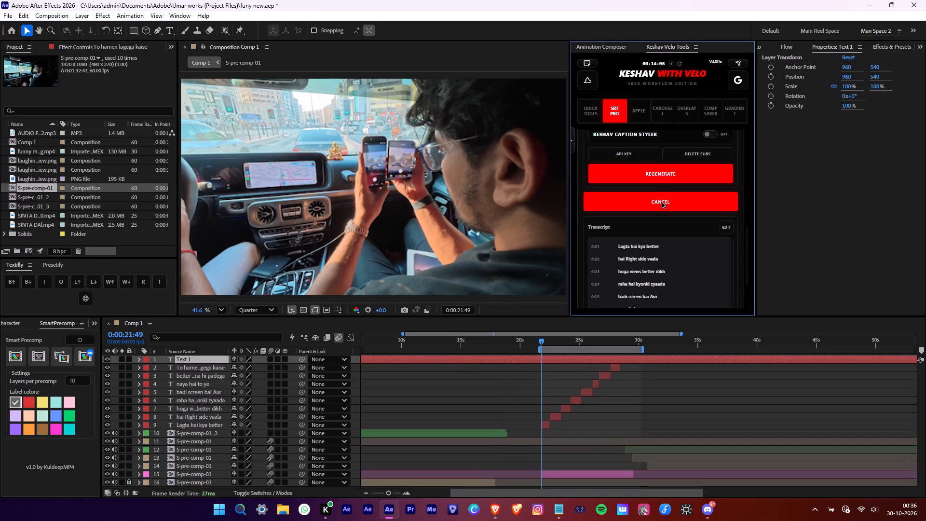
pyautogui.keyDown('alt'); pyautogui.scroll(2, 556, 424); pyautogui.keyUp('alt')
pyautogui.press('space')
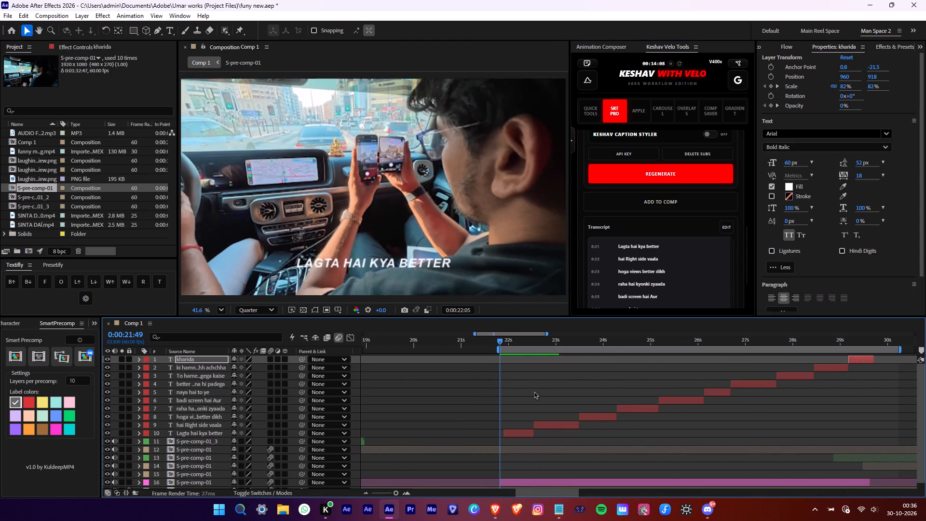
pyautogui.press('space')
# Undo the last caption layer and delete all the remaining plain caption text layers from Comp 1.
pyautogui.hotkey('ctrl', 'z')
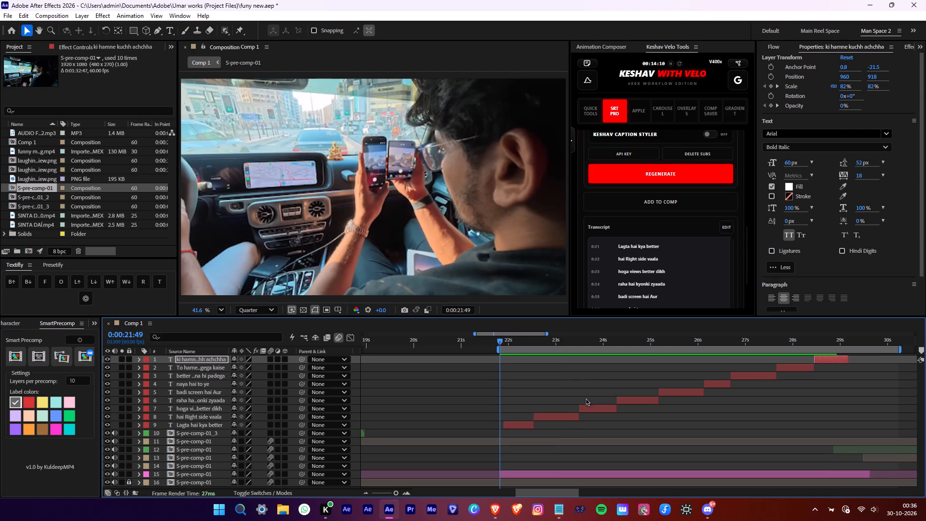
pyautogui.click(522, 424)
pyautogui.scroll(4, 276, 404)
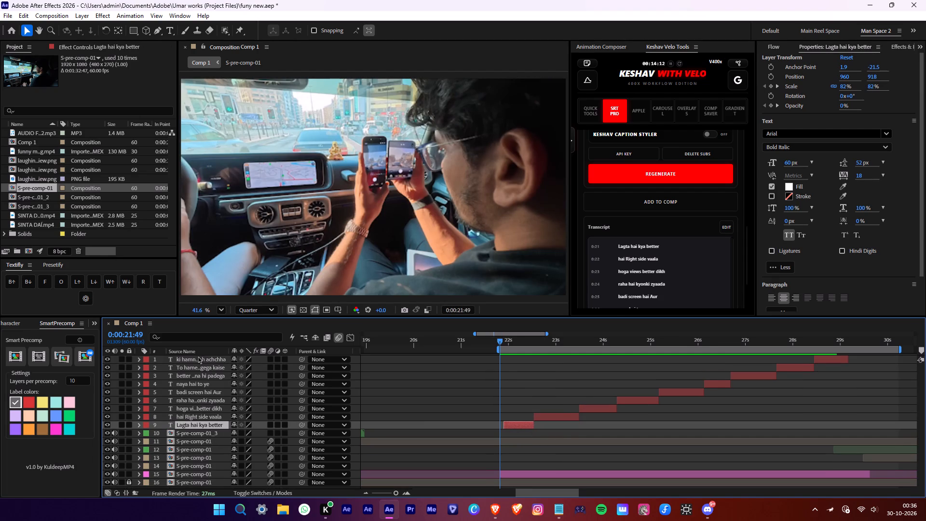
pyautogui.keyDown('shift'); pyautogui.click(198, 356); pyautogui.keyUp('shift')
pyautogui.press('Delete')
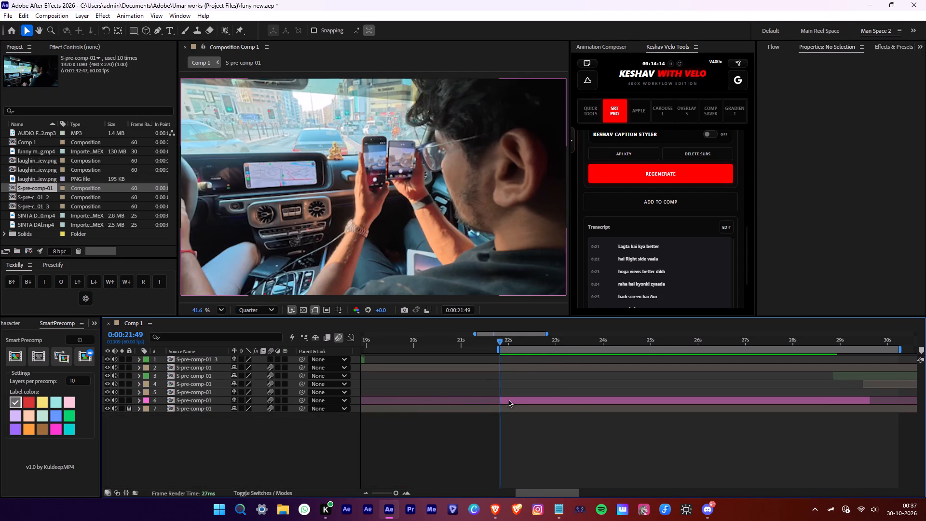
# With the pink S-pre-comp-01 clip selected, try Word by Word Fade and set the caption animation to None.
pyautogui.click(508, 399)
pyautogui.scroll(3, 649, 268)
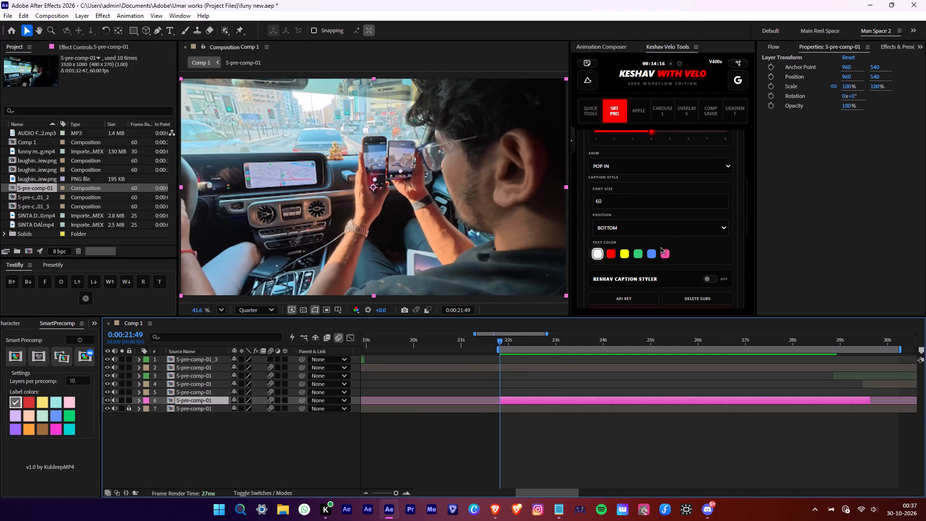
pyautogui.click(638, 167)
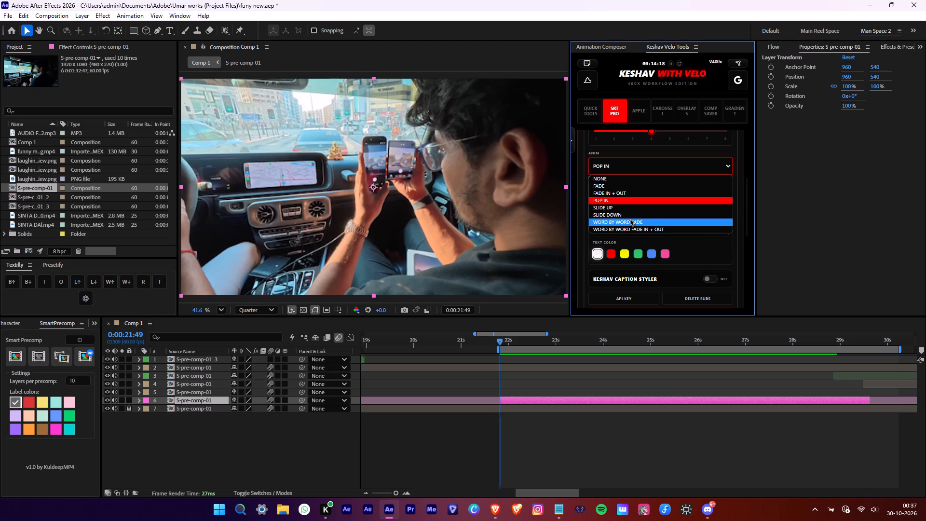
pyautogui.click(634, 221)
pyautogui.click(634, 167)
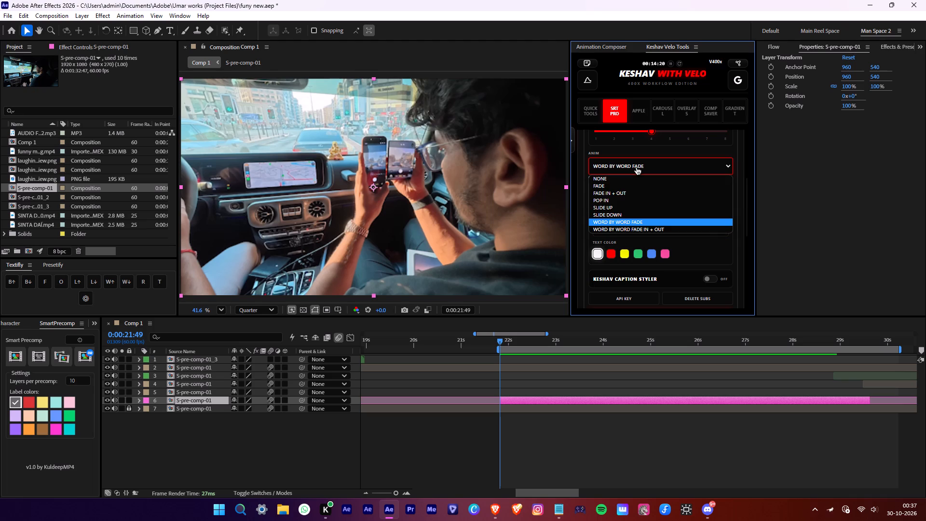
pyautogui.click(630, 181)
# Set the words per caption to 5.
pyautogui.scroll(1, 647, 144)
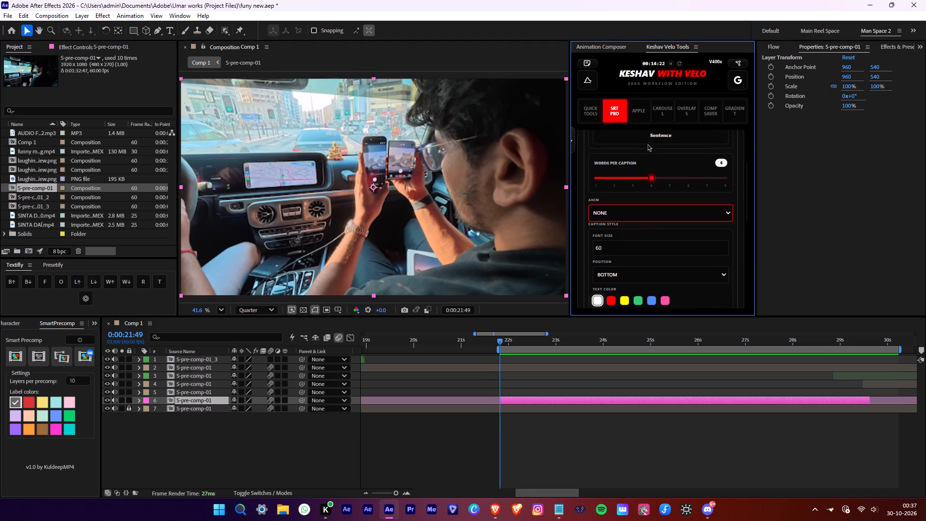
pyautogui.moveTo(649, 180); pyautogui.dragTo(640, 183)
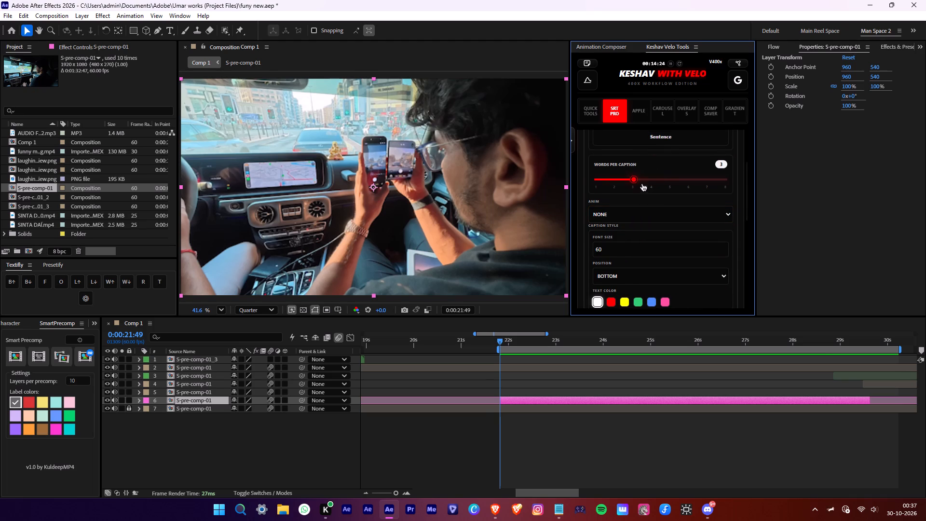
pyautogui.moveTo(640, 183); pyautogui.dragTo(664, 180)
# Switch the auto caption grouping from Phrase to Sentence.
pyautogui.scroll(1, 674, 165)
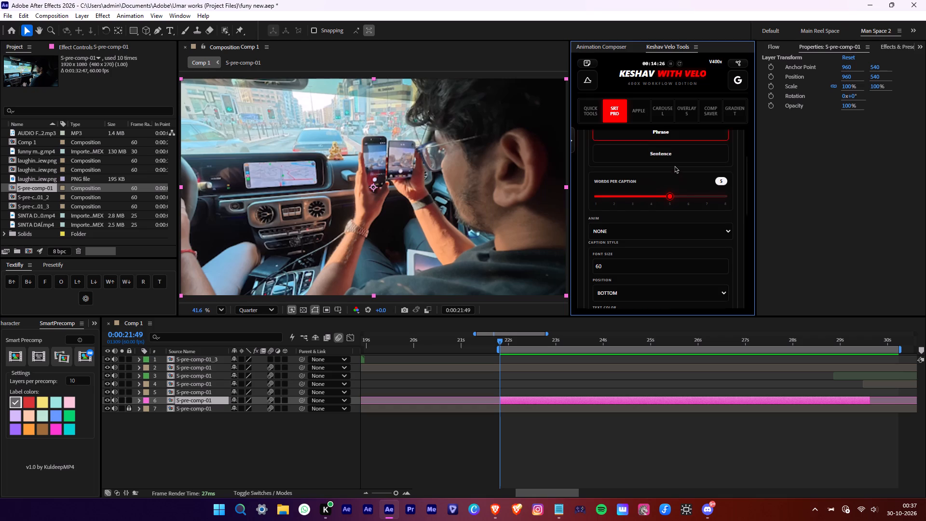
pyautogui.scroll(1, 674, 165)
pyautogui.click(661, 233)
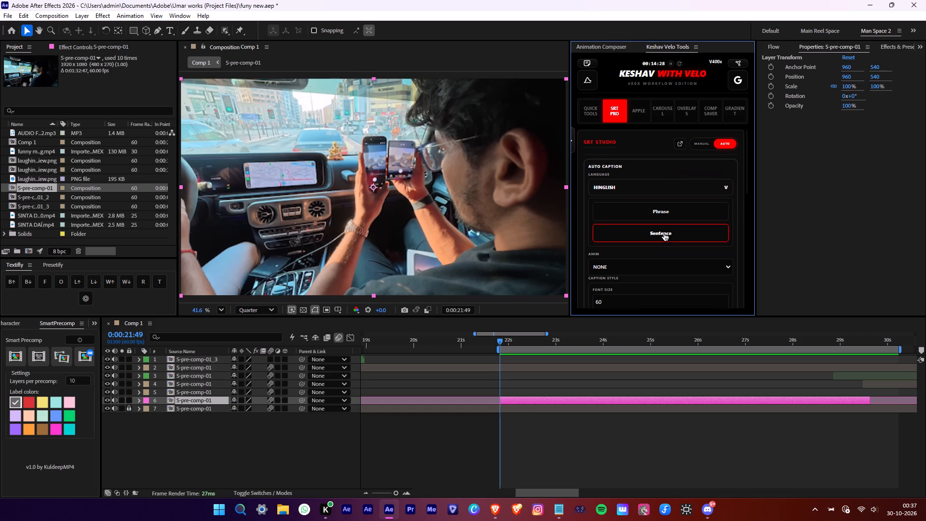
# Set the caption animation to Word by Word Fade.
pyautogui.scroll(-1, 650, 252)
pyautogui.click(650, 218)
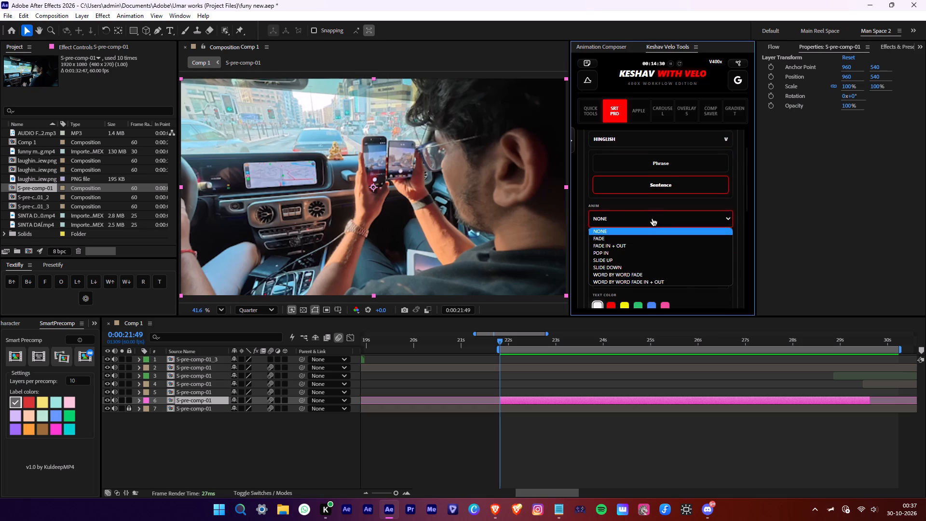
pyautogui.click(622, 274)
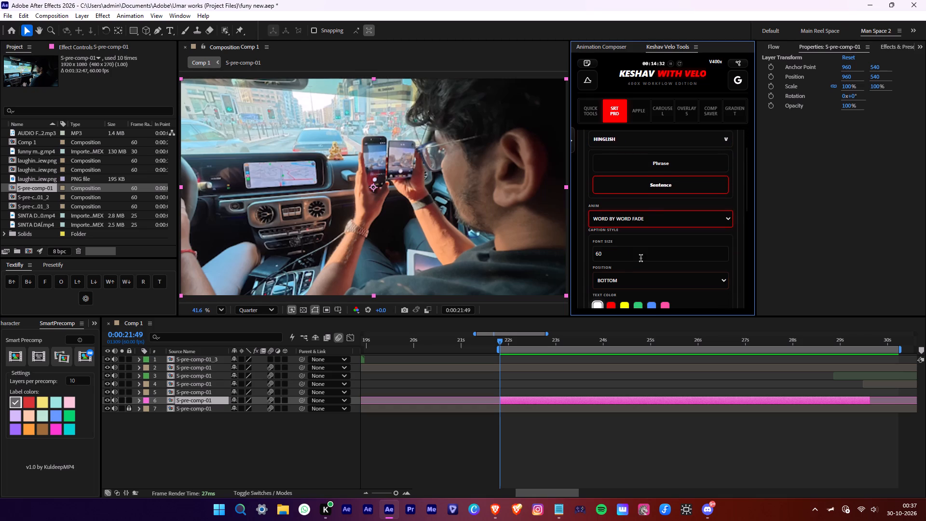
# Set the caption text colour to yellow.
pyautogui.scroll(-3, 641, 258)
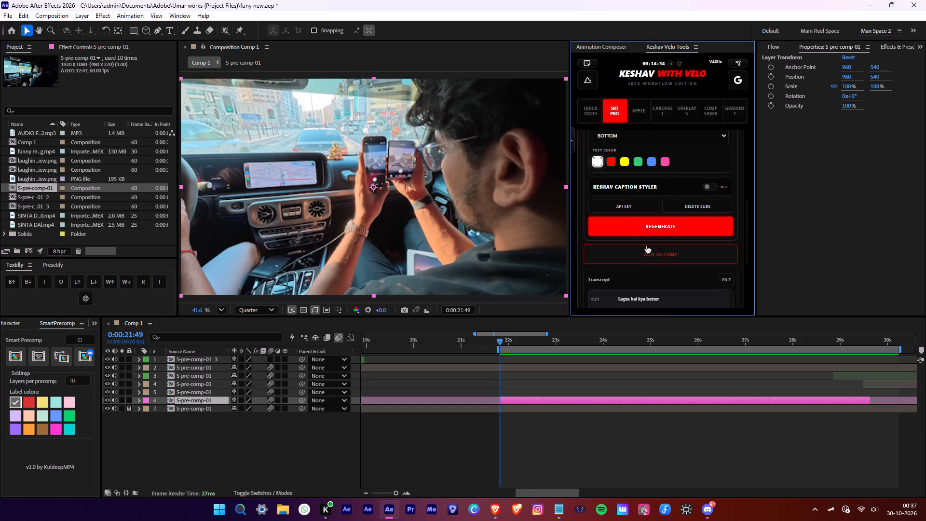
pyautogui.click(626, 165)
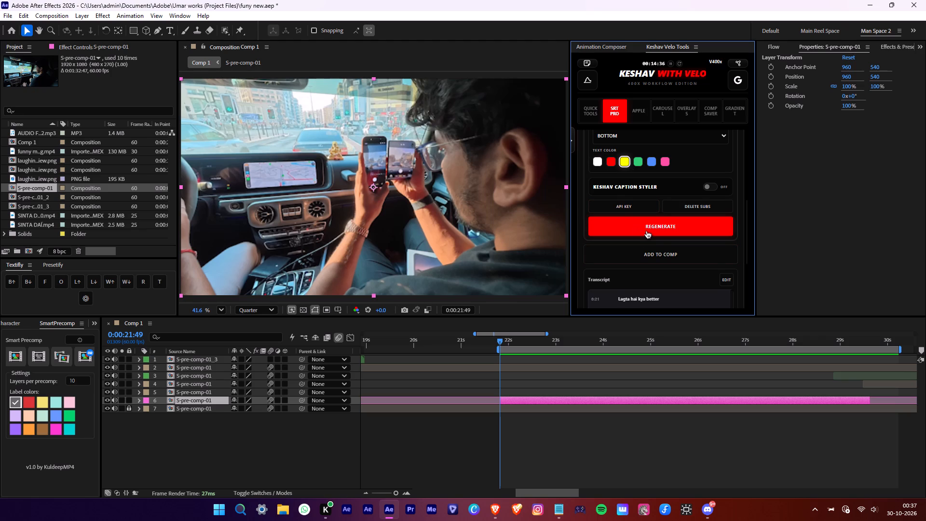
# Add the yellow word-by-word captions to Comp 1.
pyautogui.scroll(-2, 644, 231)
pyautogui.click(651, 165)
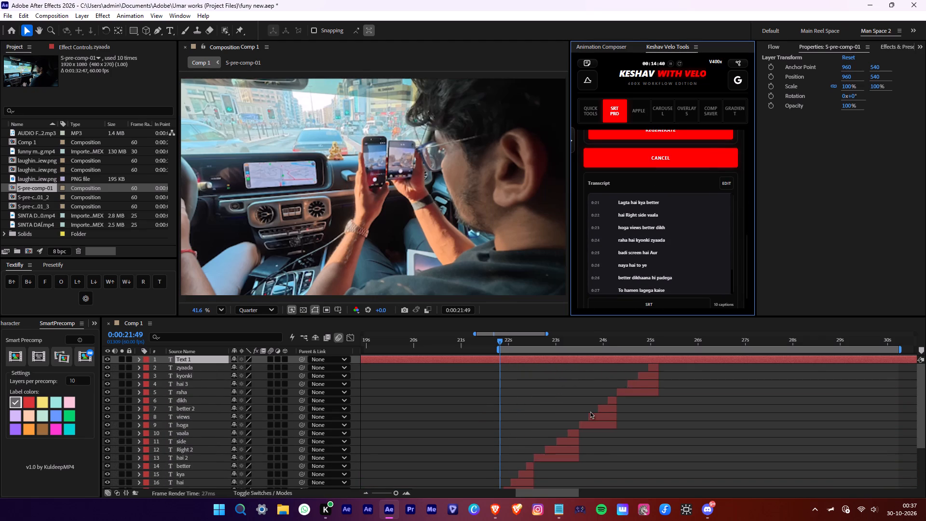
# Look through the new single-word caption layers and play back Comp 1 to check how the captions appear over the clip.
pyautogui.scroll(-6, 572, 398)
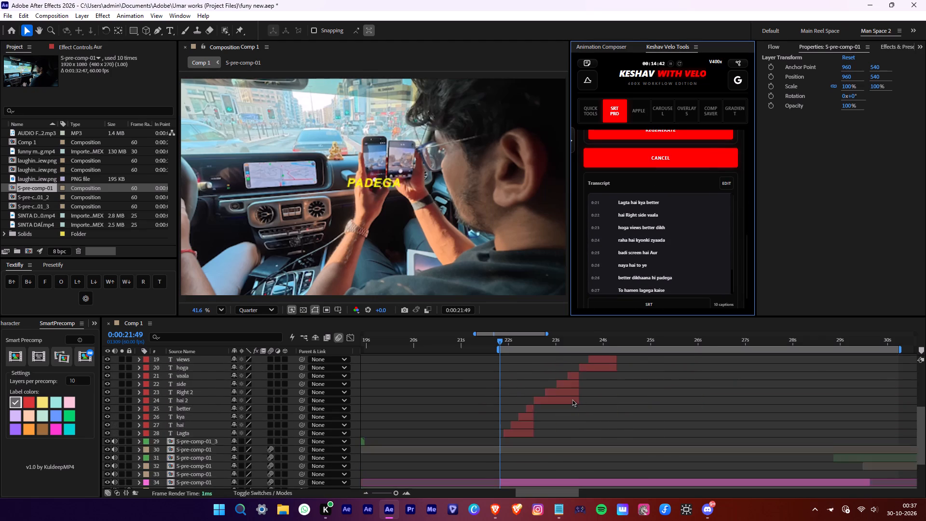
pyautogui.scroll(8, 572, 399)
pyautogui.scroll(-5, 572, 399)
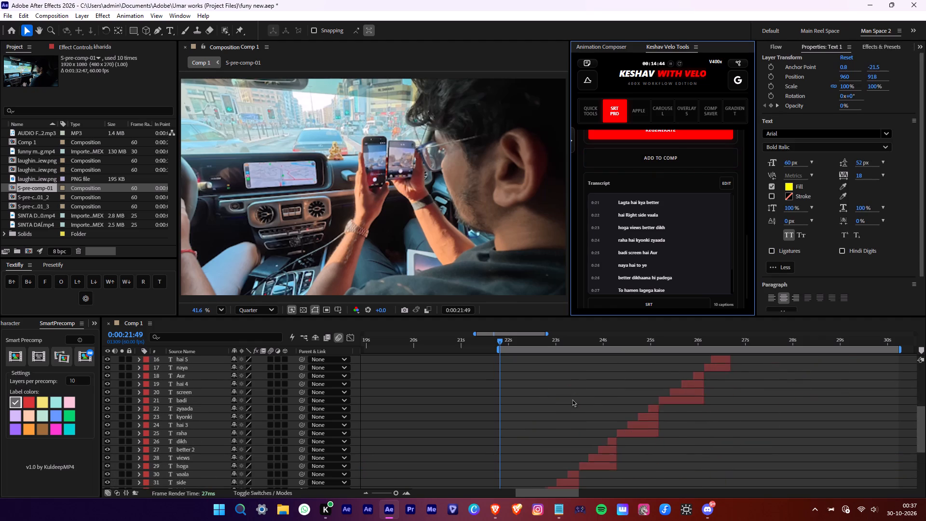
pyautogui.scroll(-7, 572, 399)
pyautogui.press('space')
pyautogui.keyDown('alt'); pyautogui.scroll(2, 495, 395); pyautogui.keyUp('alt')
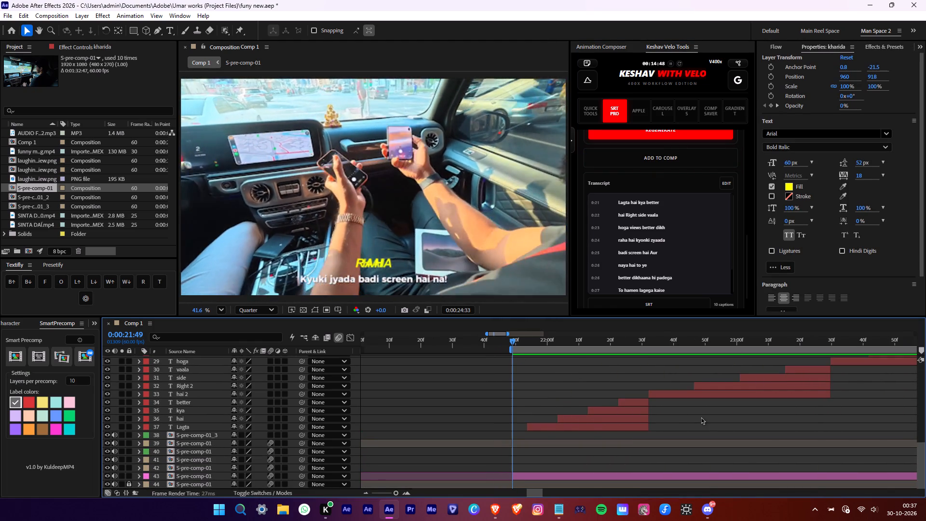
pyautogui.press('space')
pyautogui.keyDown('alt'); pyautogui.scroll(-3, 666, 410); pyautogui.keyUp('alt')
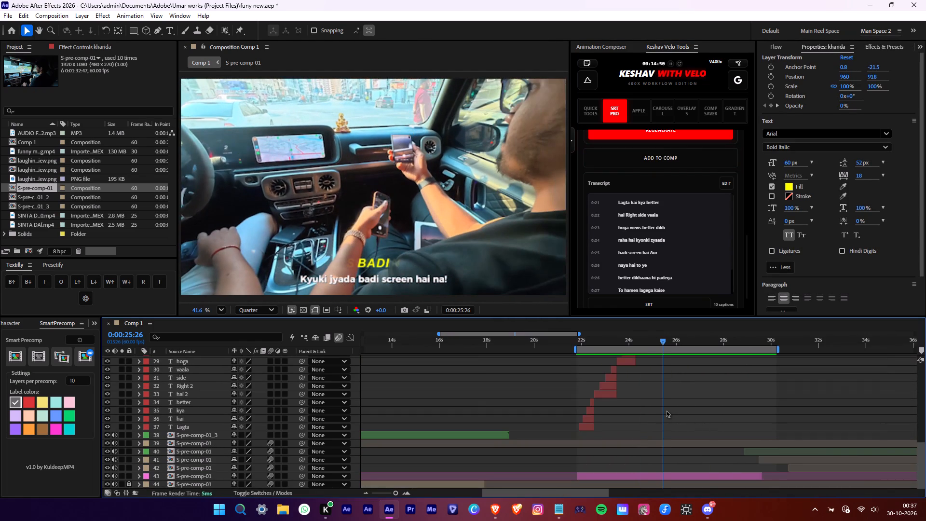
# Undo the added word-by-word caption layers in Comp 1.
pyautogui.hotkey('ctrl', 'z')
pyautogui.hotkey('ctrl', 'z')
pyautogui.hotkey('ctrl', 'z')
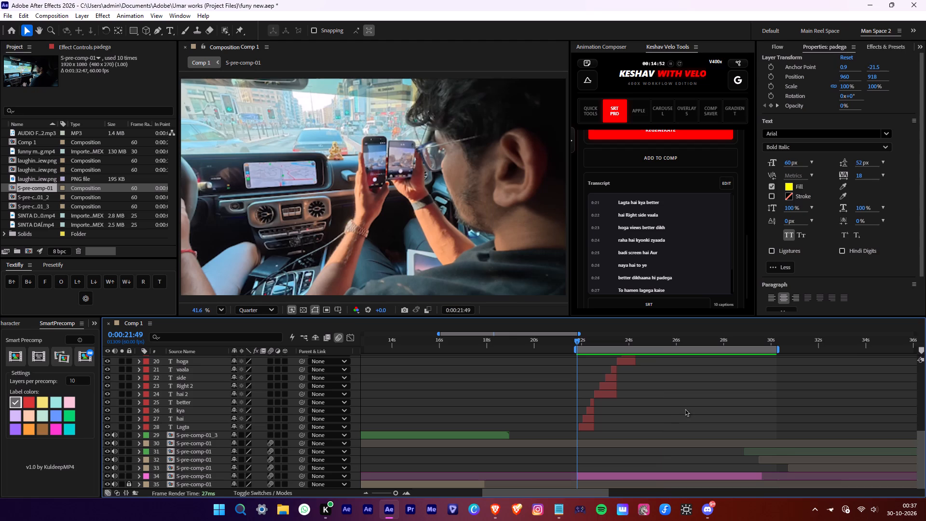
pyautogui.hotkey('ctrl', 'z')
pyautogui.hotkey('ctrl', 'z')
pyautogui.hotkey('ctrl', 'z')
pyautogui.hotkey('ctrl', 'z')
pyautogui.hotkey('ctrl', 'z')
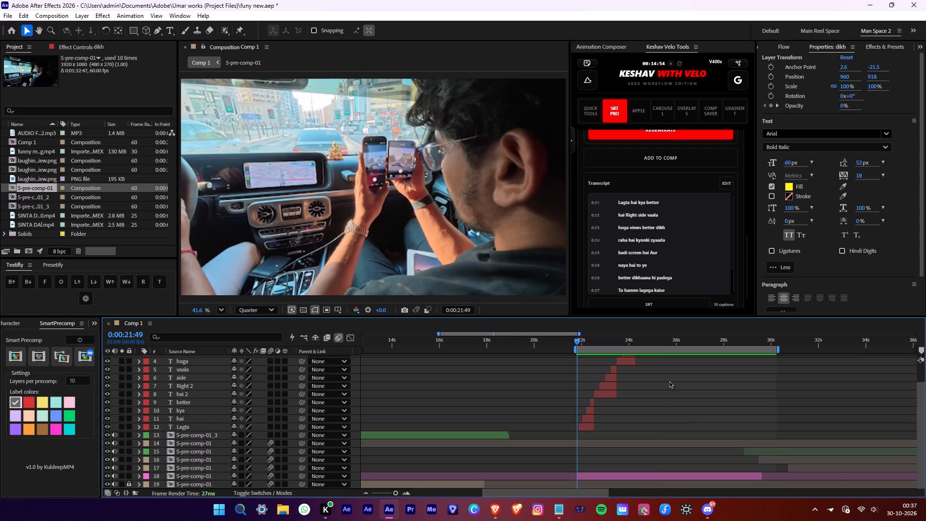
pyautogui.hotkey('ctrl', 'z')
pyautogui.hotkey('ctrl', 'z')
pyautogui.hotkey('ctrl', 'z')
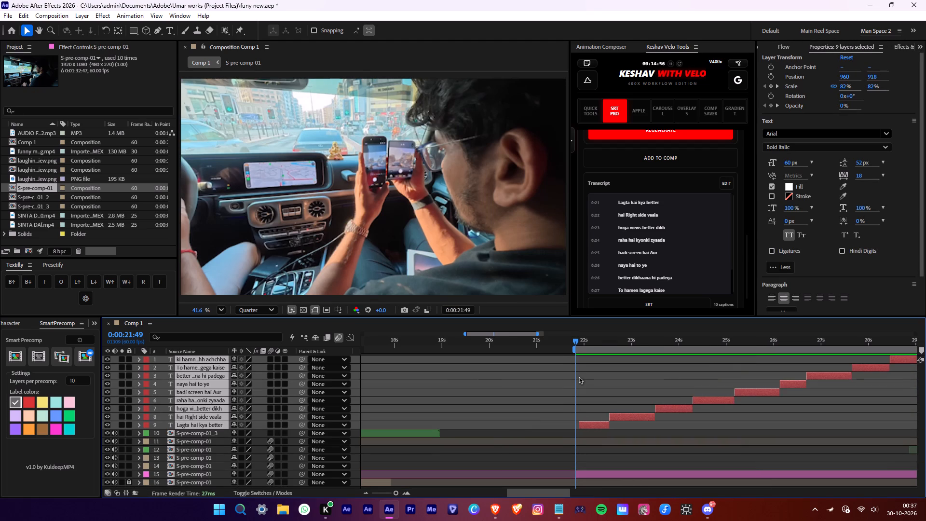
# Try the Fade caption animation and set the animation to None.
pyautogui.keyDown('alt'); pyautogui.scroll(1, 579, 376); pyautogui.keyUp('alt')
pyautogui.scroll(5, 630, 195)
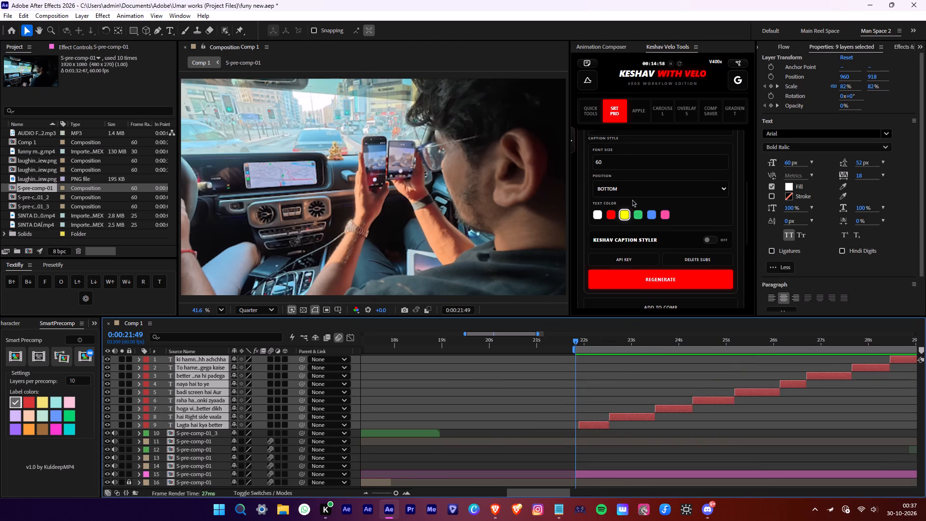
pyautogui.click(633, 219)
pyautogui.click(627, 236)
pyautogui.click(634, 220)
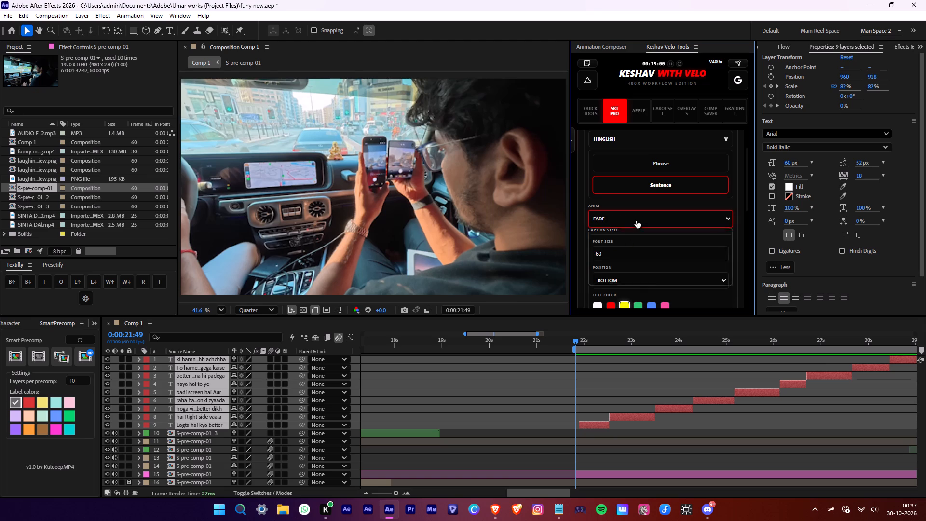
pyautogui.click(628, 229)
# Switch the auto caption grouping from Sentence to Phrase.
pyautogui.click(663, 165)
# Delete the nine selected white caption text layers from Comp 1.
pyautogui.scroll(-2, 627, 260)
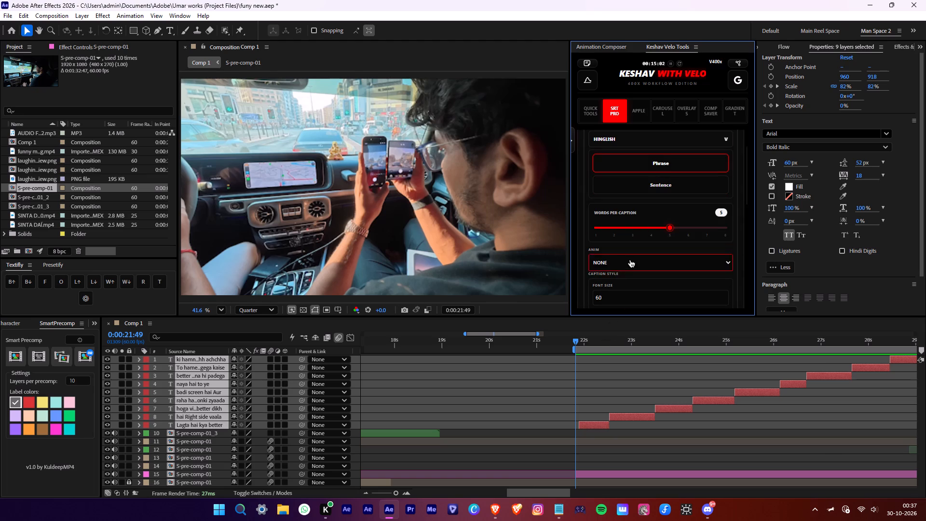
pyautogui.scroll(-4, 627, 260)
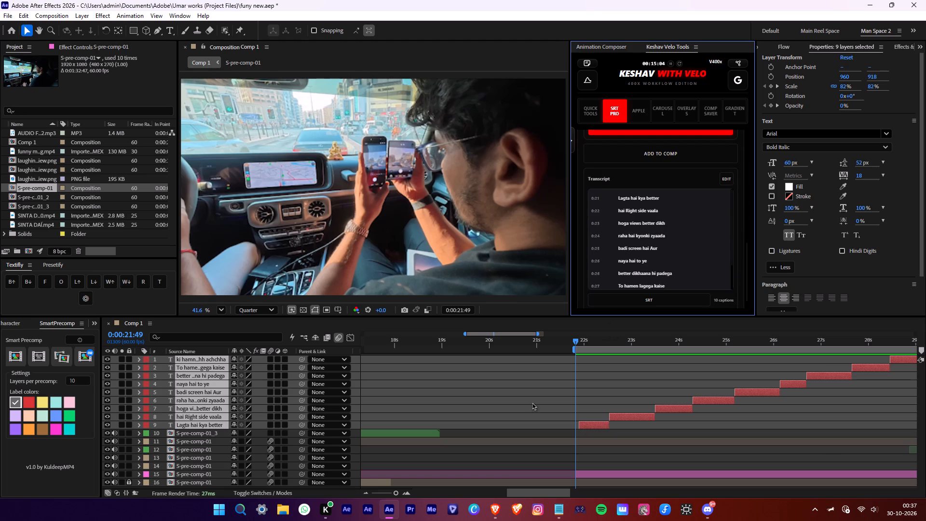
pyautogui.press('Delete')
pyautogui.press('Delete')
# With the pink S-pre-comp-01 clip as the target, add the yellow phrase captions to Comp 1.
pyautogui.click(594, 402)
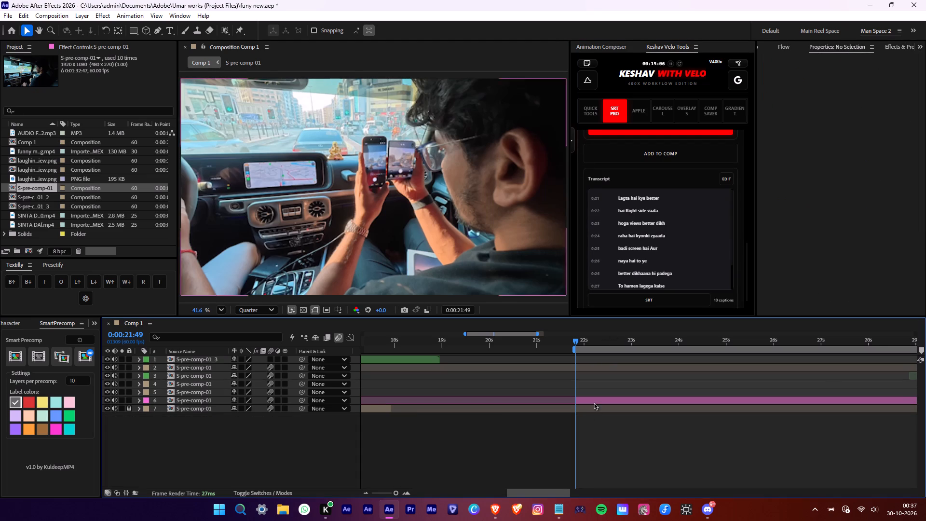
pyautogui.click(652, 151)
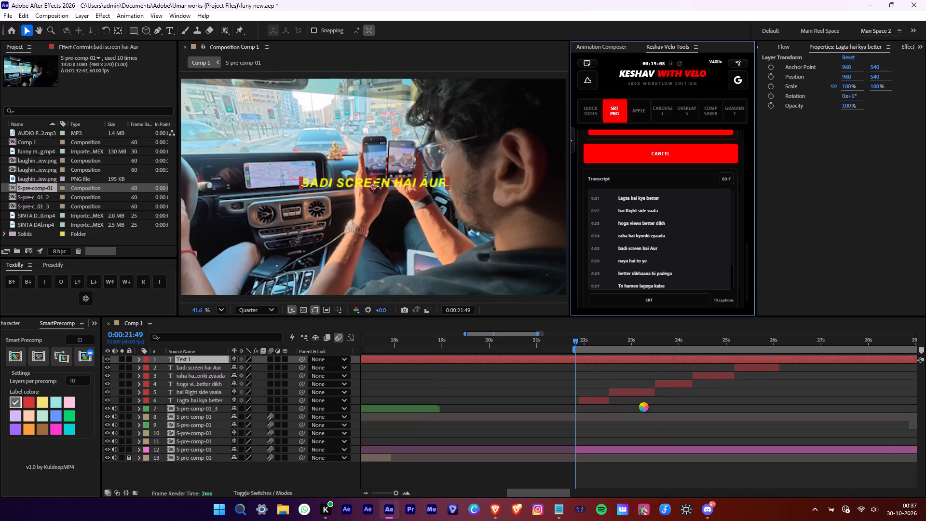
# Preview the "Lagta hai kya better" caption and scrub back to the start of the clip.
pyautogui.moveTo(636, 396); pyautogui.dragTo(590, 376, button='middle')
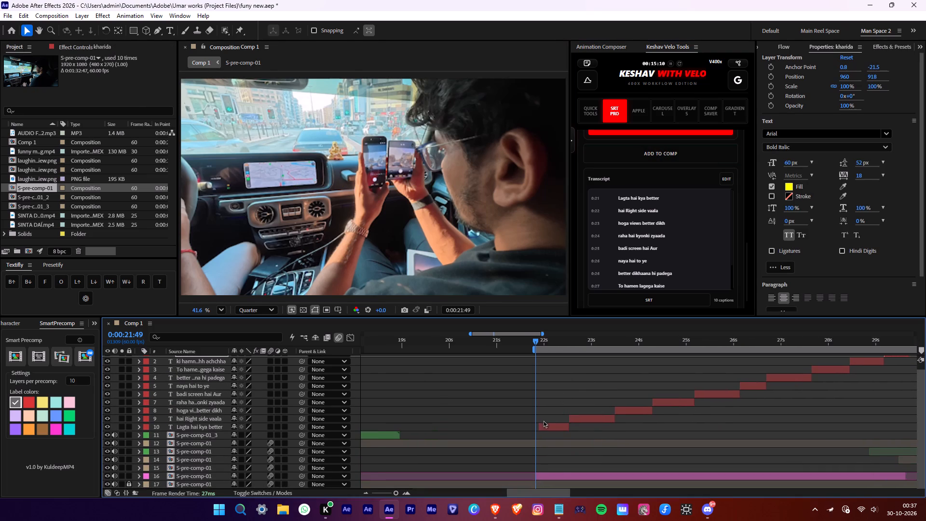
pyautogui.click(545, 423)
pyautogui.scroll(2, 745, 411)
pyautogui.press('space')
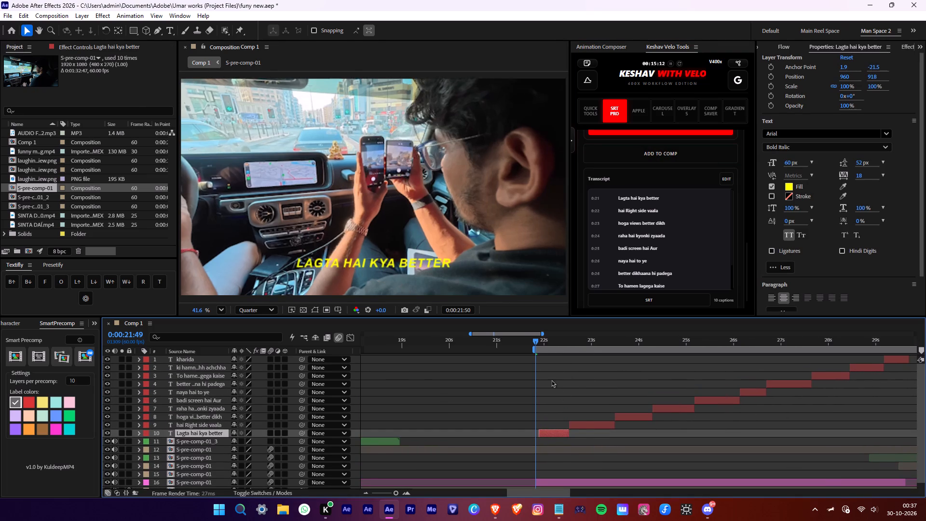
pyautogui.keyDown('alt'); pyautogui.scroll(1, 552, 383); pyautogui.keyUp('alt')
pyautogui.press('space')
pyautogui.moveTo(573, 342); pyautogui.dragTo(530, 349)
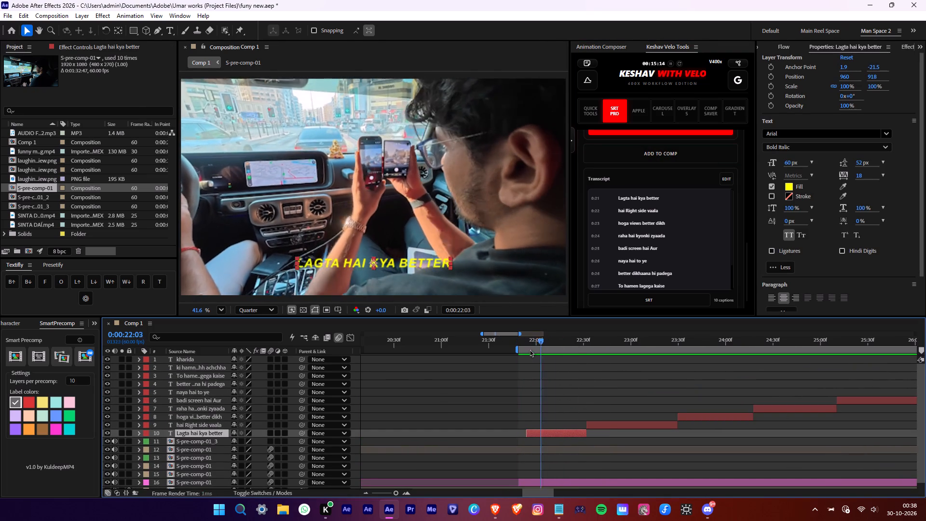
pyautogui.moveTo(530, 349); pyautogui.dragTo(521, 350)
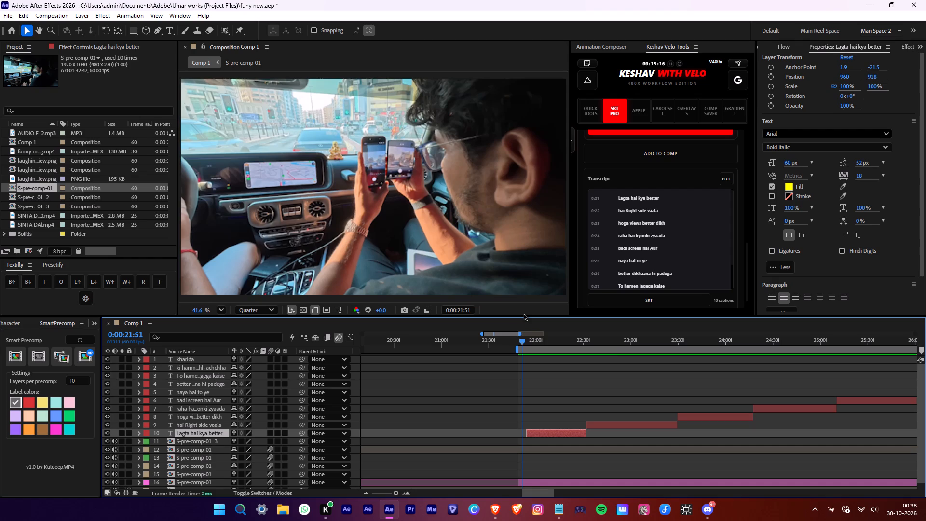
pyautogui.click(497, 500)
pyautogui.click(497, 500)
# Play back from the start of the "Lagta hai kya better" caption to compare the first captions with the speech.
pyautogui.click(582, 425)
pyautogui.click(579, 430)
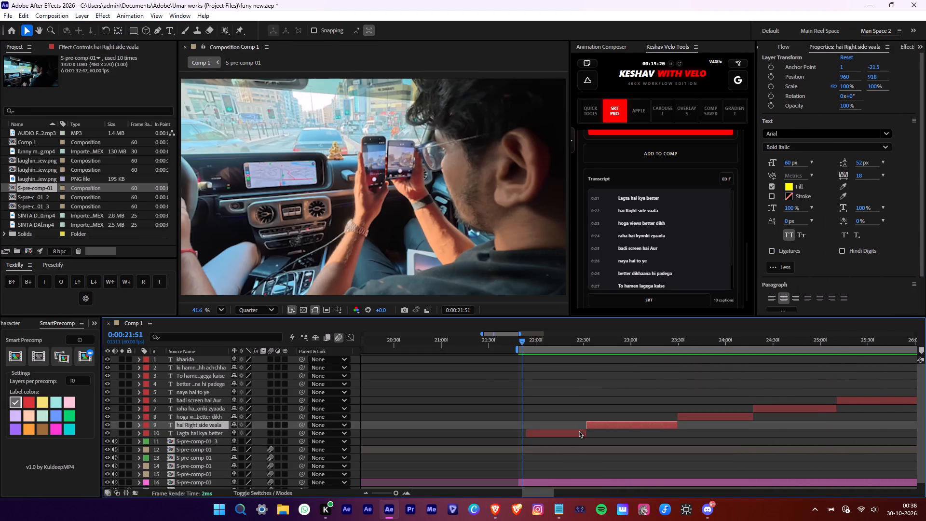
pyautogui.write('i')
pyautogui.press('space')
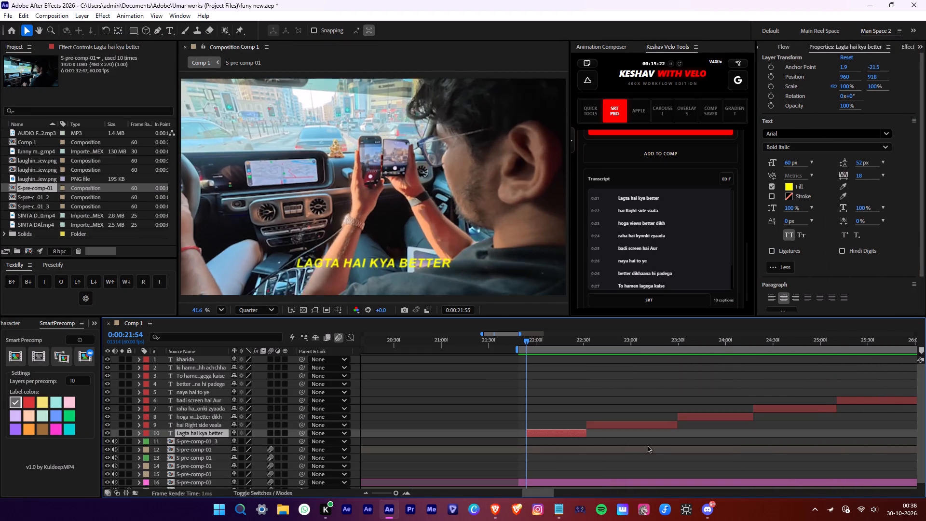
pyautogui.press('space')
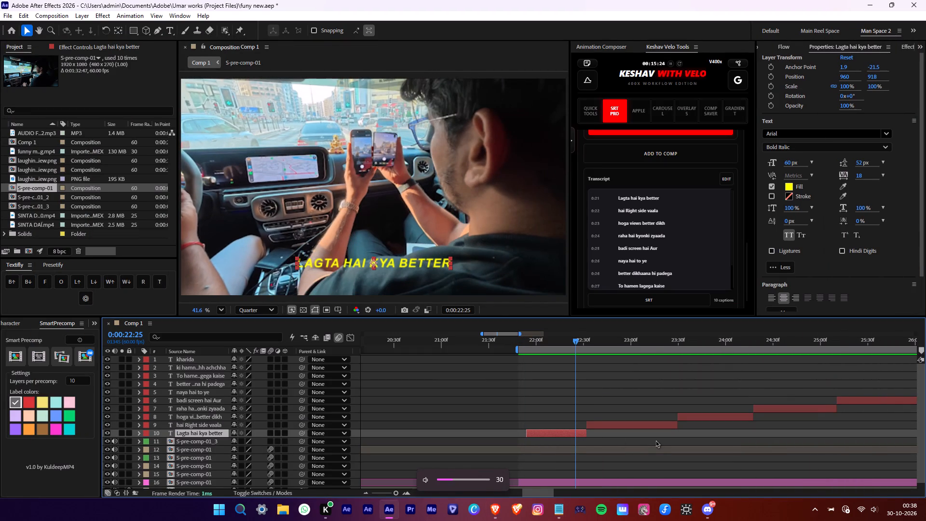
pyautogui.write('i')
pyautogui.press('space')
pyautogui.press('space')
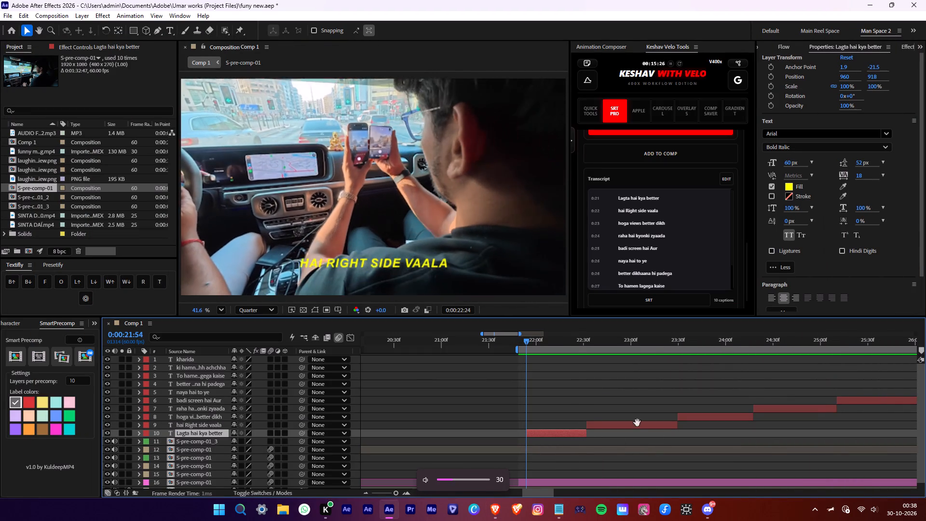
pyautogui.moveTo(556, 345); pyautogui.dragTo(543, 347)
pyautogui.moveTo(541, 335); pyautogui.dragTo(528, 338)
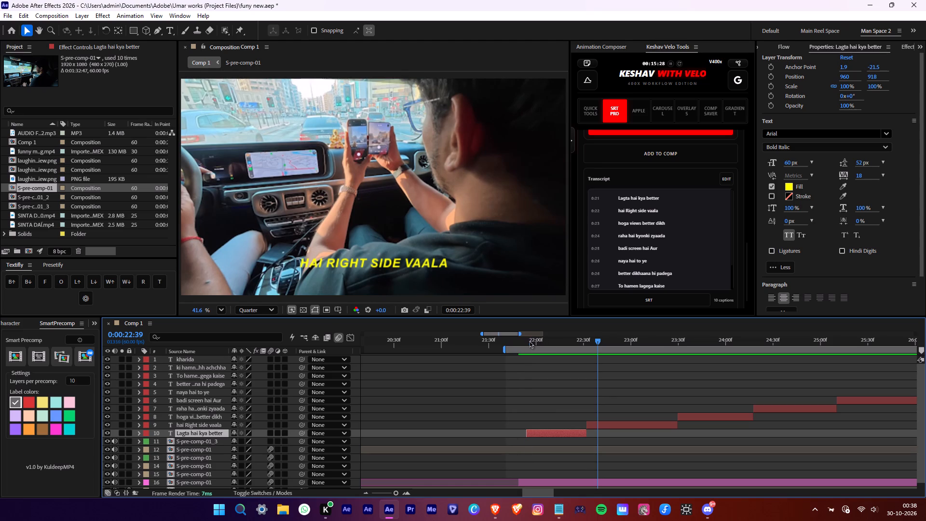
# Insert "kya" at the beginning of the "Lagta hai kya better" caption text.
pyautogui.click(529, 341)
pyautogui.doubleClick(299, 262)
pyautogui.click(281, 259)
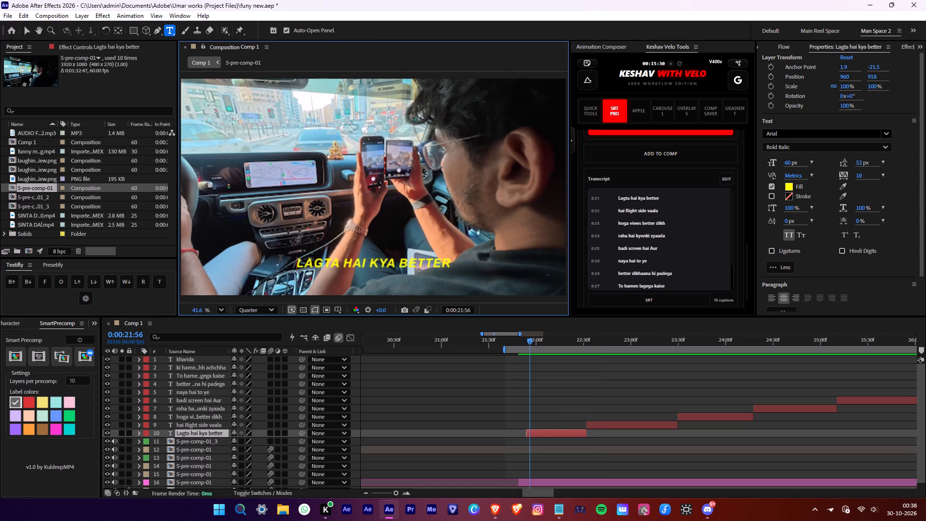
pyautogui.write('kya')
pyautogui.press('space')
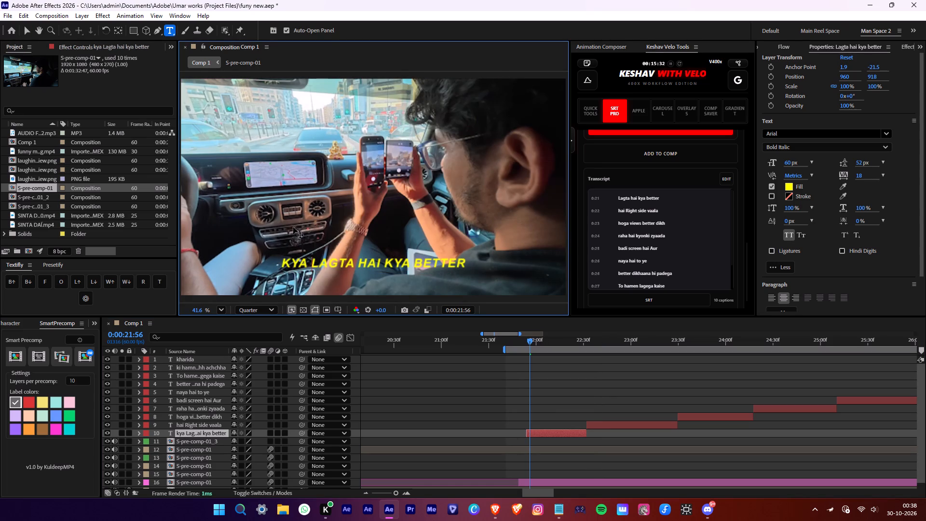
pyautogui.click(26, 28)
# Change the Comp 1 composition settings to the Box preset.
pyautogui.scroll(-5, 413, 170)
pyautogui.rightClick(236, 146)
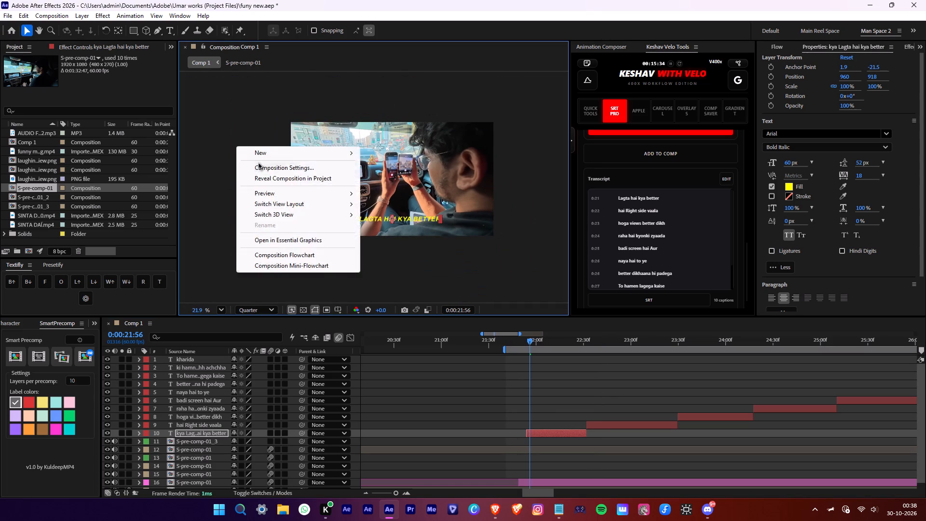
pyautogui.click(264, 165)
pyautogui.click(407, 183)
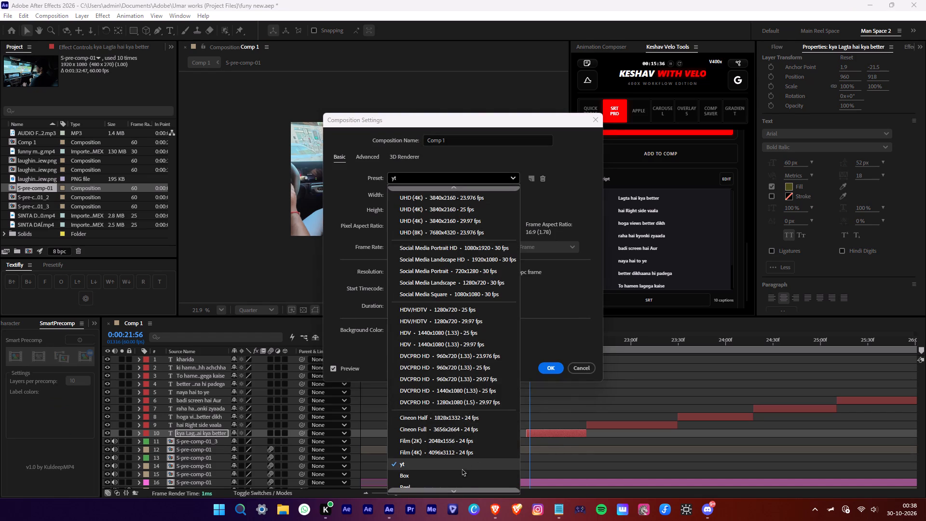
pyautogui.click(460, 470)
pyautogui.click(549, 362)
# Fit the composition view up to 100% and play the captions from the start of the first caption.
pyautogui.keyDown('alt'); pyautogui.scroll(2, 529, 403); pyautogui.keyUp('alt')
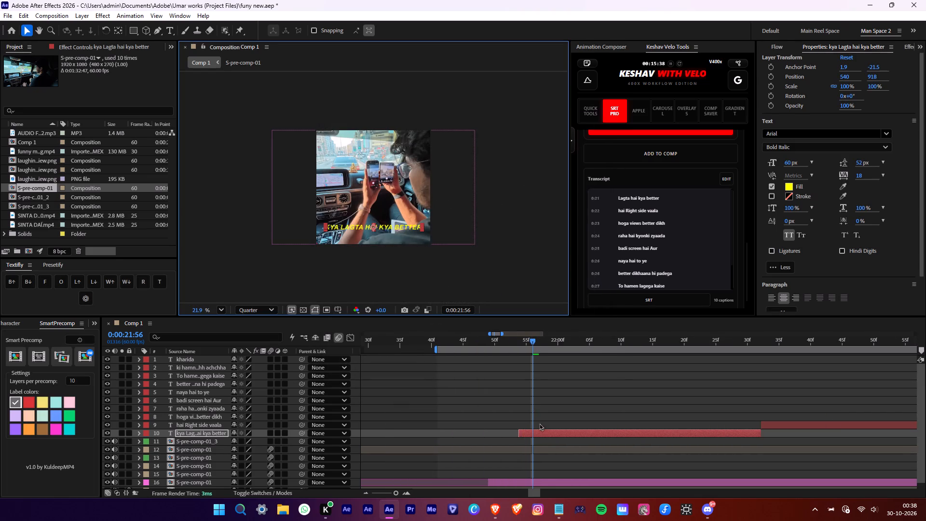
pyautogui.press('i')
pyautogui.click(218, 311)
pyautogui.click(243, 126)
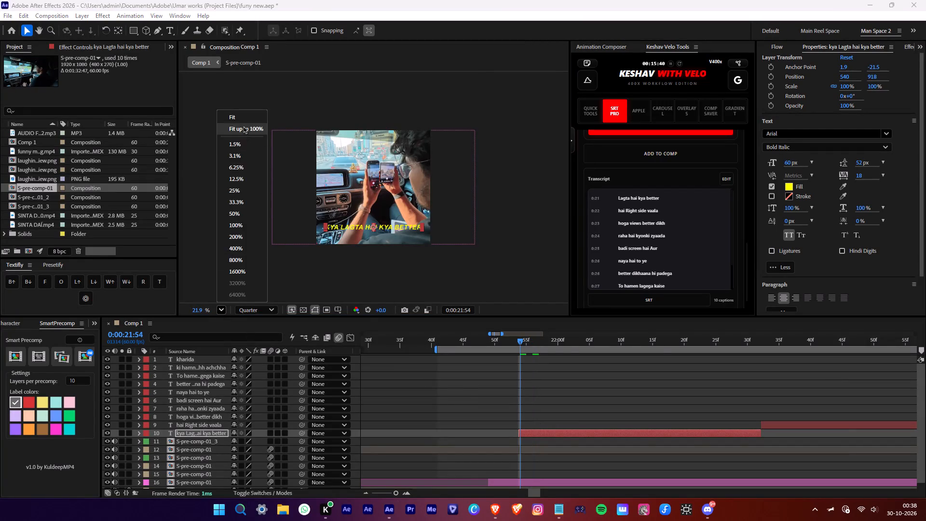
pyautogui.press('space')
pyautogui.moveTo(597, 410); pyautogui.dragTo(534, 389, button='middle')
pyautogui.scroll(-4, 567, 400)
pyautogui.press('space')
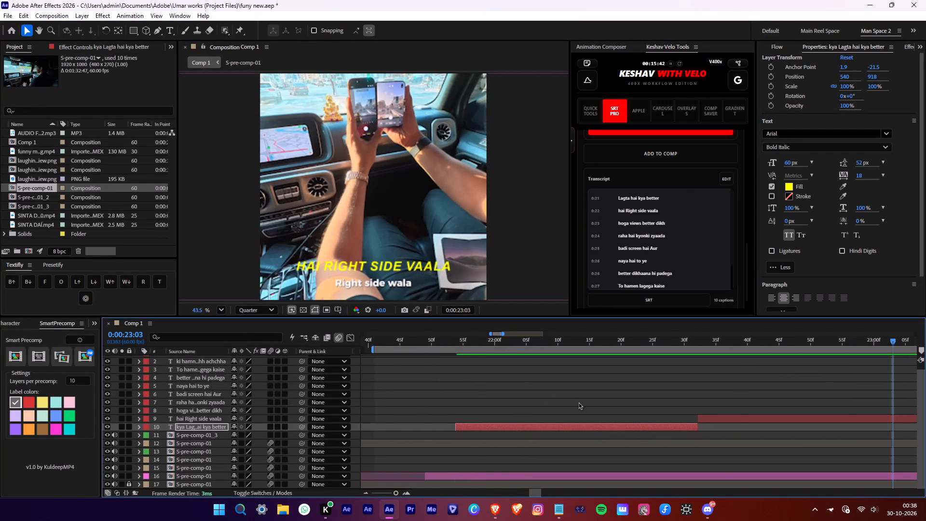
# Reveal the audio waveform of the pink S-pre-comp-01 layer beneath the captions.
pyautogui.keyDown('alt'); pyautogui.scroll(-1, 578, 402); pyautogui.keyUp('alt')
pyautogui.click(699, 475)
pyautogui.press('l')
pyautogui.press('l')
pyautogui.scroll(-2, 699, 471)
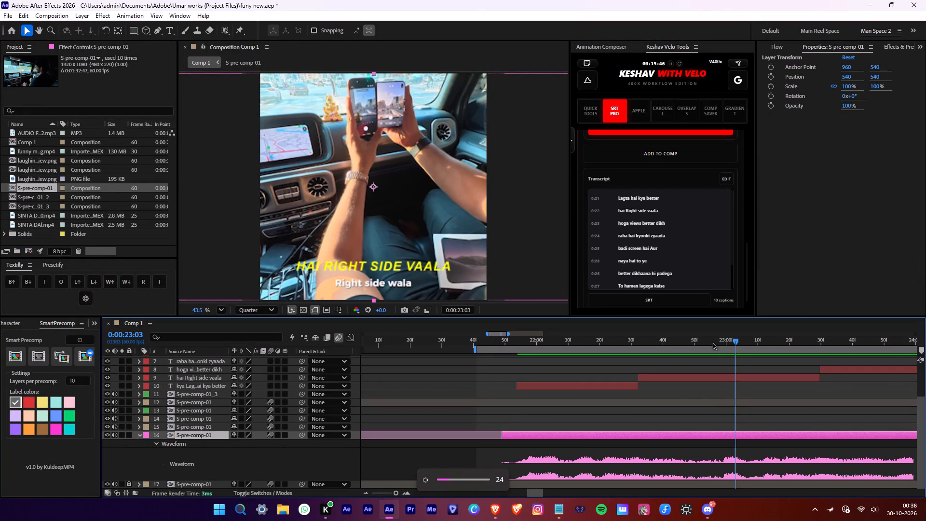
# Play back the opening captions in Comp 1 from just before the first caption, checking them against the audio waveform.
pyautogui.moveTo(712, 342); pyautogui.dragTo(487, 344)
pyautogui.press('space')
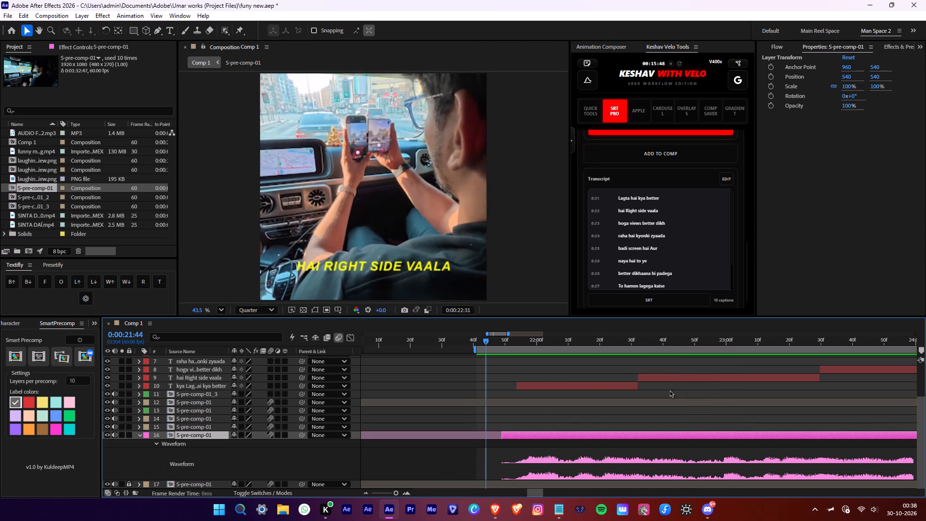
pyautogui.press('space')
pyautogui.click(531, 338)
pyautogui.press('space')
pyautogui.click(528, 338)
pyautogui.keyDown('alt'); pyautogui.scroll(-4, 530, 340); pyautogui.keyUp('alt')
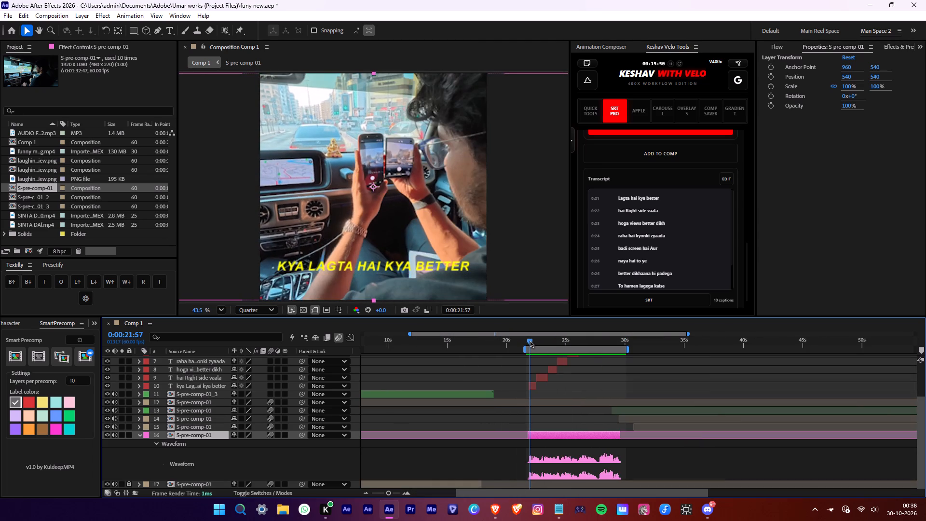
pyautogui.press('space')
pyautogui.keyDown('alt'); pyautogui.scroll(-5, 530, 340); pyautogui.keyUp('alt')
pyautogui.press('space')
pyautogui.click(495, 337)
pyautogui.press('space')
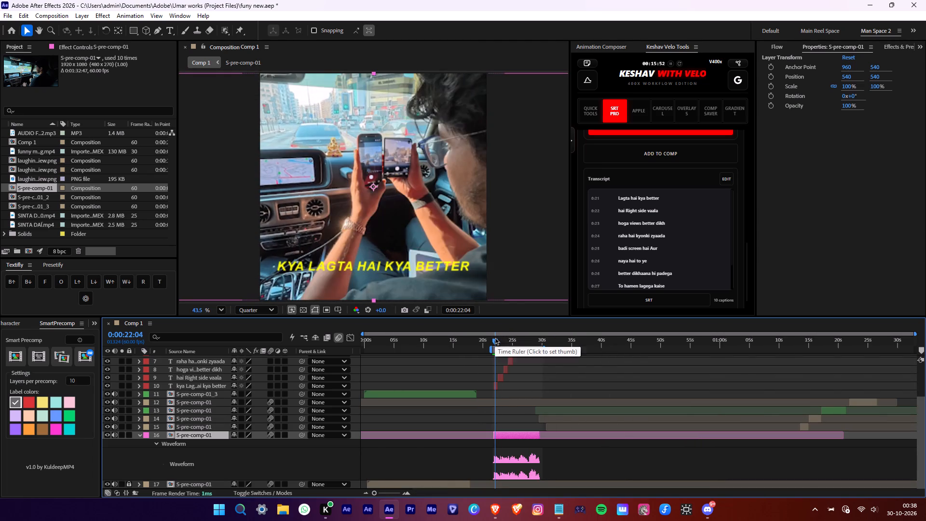
pyautogui.click(495, 337)
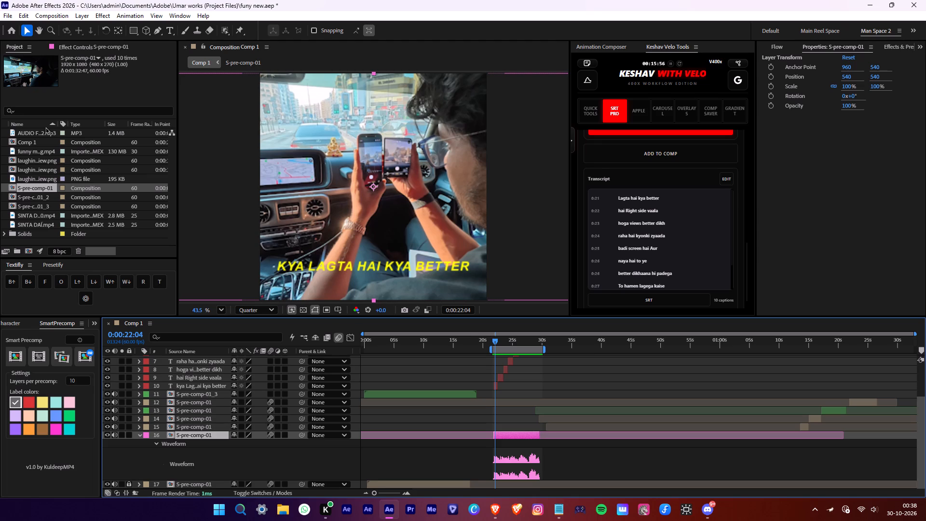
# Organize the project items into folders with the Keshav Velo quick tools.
pyautogui.scroll(-6, 2, 169)
pyautogui.scroll(5, 635, 183)
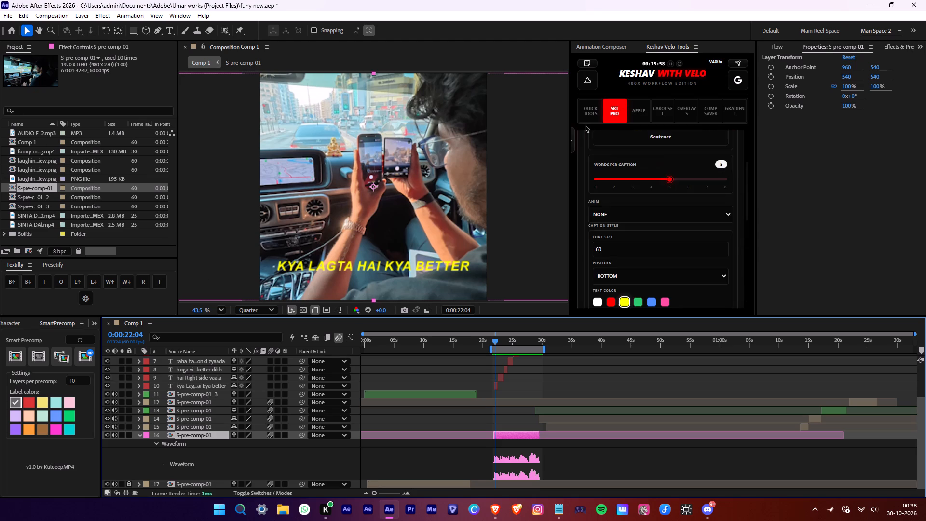
pyautogui.click(587, 117)
pyautogui.click(711, 179)
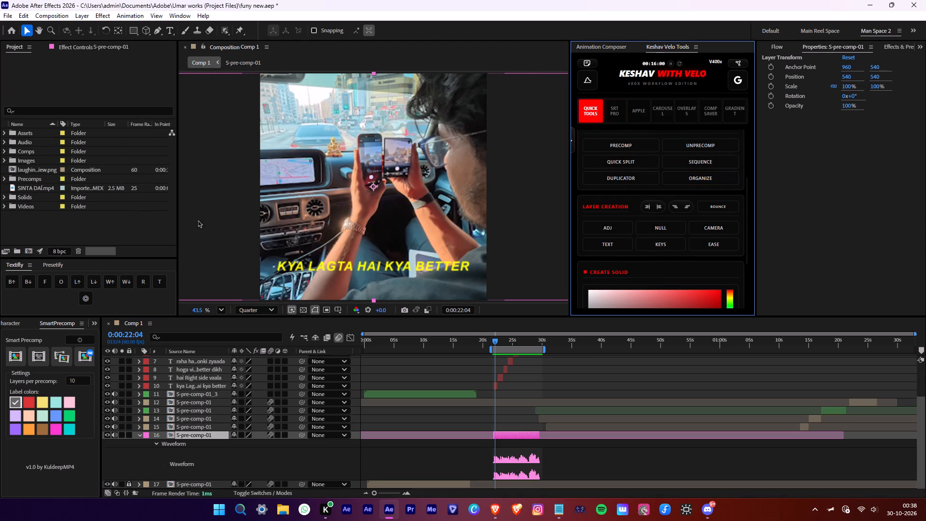
# Create a new composition, Comp 2, with the Box preset at 1080 x 1080 px and 60 fps.
pyautogui.rightClick(86, 236)
pyautogui.click(100, 241)
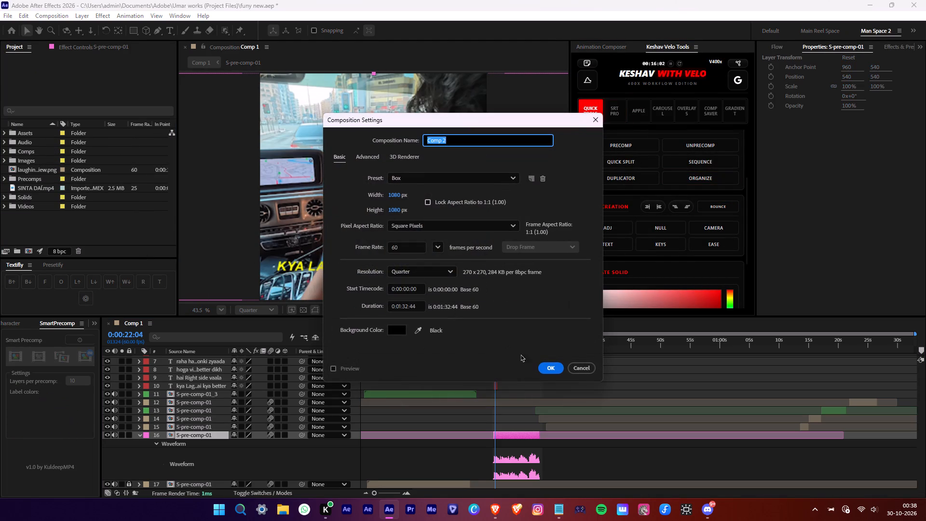
pyautogui.click(546, 369)
# In Comp 1, move the pink S-pre-comp-01 layer directly below the captions and cut it together with all ten captions.
pyautogui.click(131, 325)
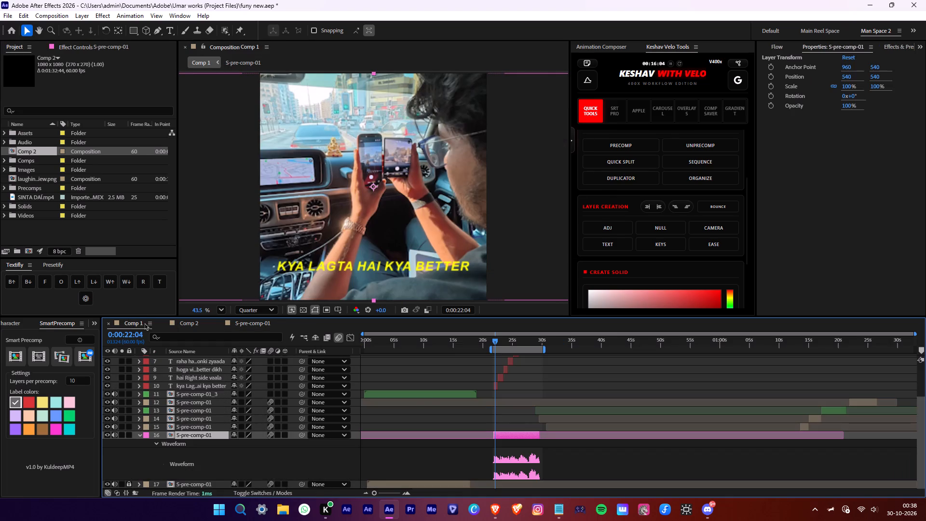
pyautogui.scroll(3, 499, 406)
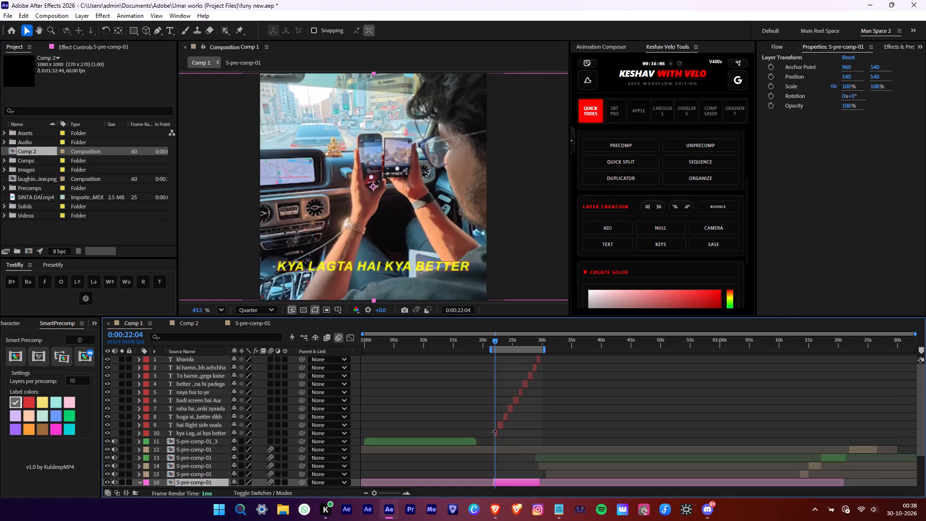
pyautogui.click(493, 431)
pyautogui.moveTo(191, 480); pyautogui.dragTo(207, 439)
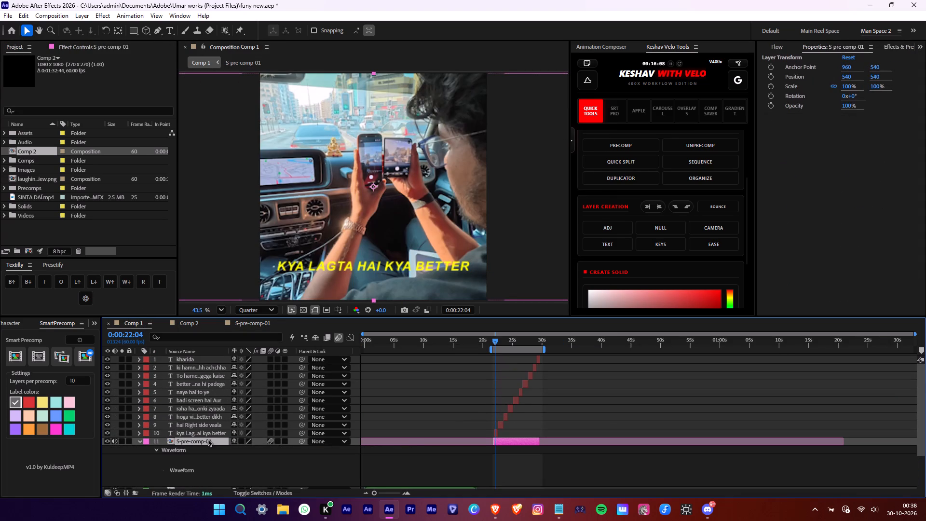
pyautogui.scroll(5, 607, 422)
pyautogui.keyDown('shift'); pyautogui.click(544, 358); pyautogui.keyUp('shift')
pyautogui.hotkey('ctrl', 'x')
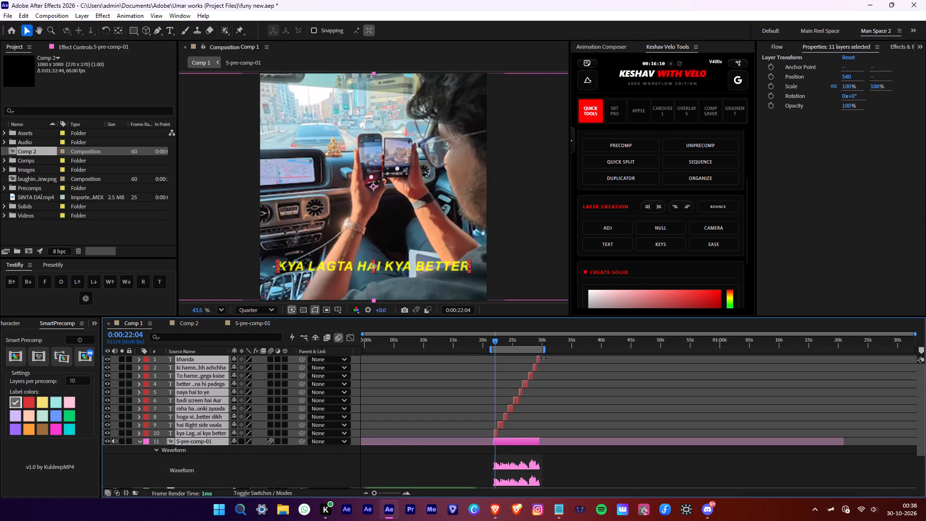
# Extend Comp 1's work area to the full length of the composition.
pyautogui.moveTo(545, 346); pyautogui.dragTo(925, 372)
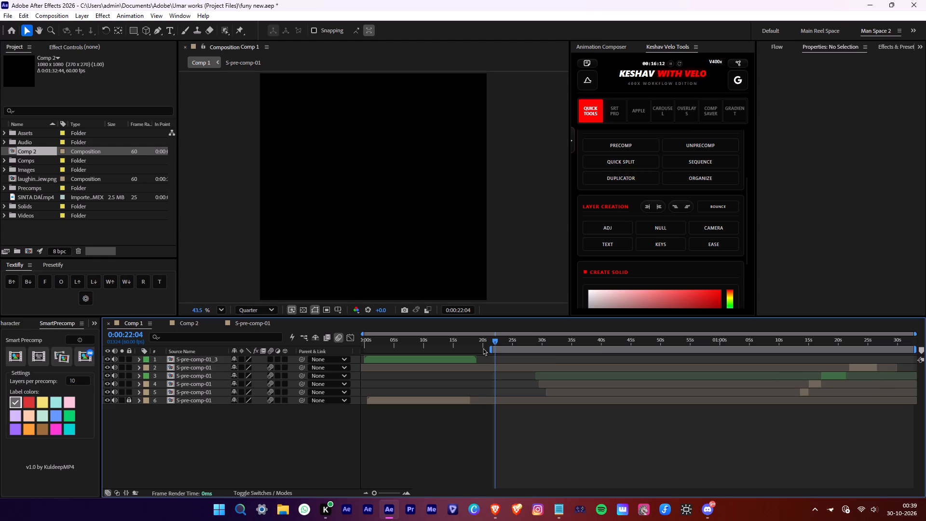
pyautogui.moveTo(492, 350); pyautogui.dragTo(98, 360)
# Paste the cut captions and clip into Comp 2 and close the S-pre-comp-01 timeline.
pyautogui.click(197, 321)
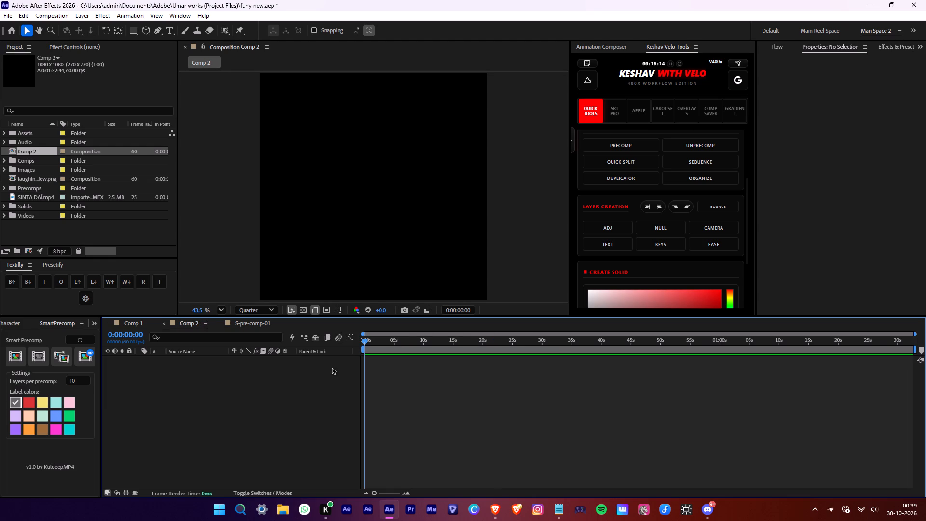
pyautogui.hotkey('ctrl', 'v')
pyautogui.click(221, 321)
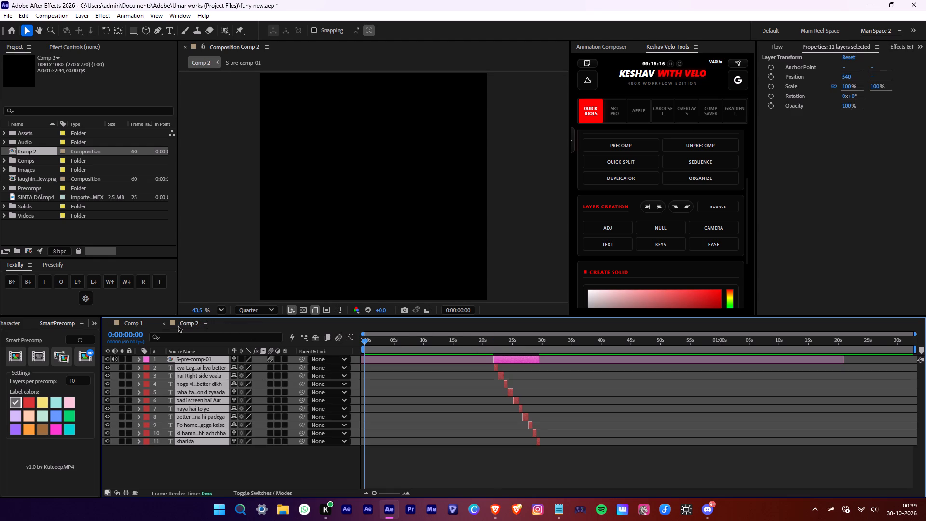
# Reverse the layer order in Comp 2, with the "kharida" caption at the top and S-pre-comp-01 at the bottom.
pyautogui.click(498, 403)
pyautogui.click(512, 359)
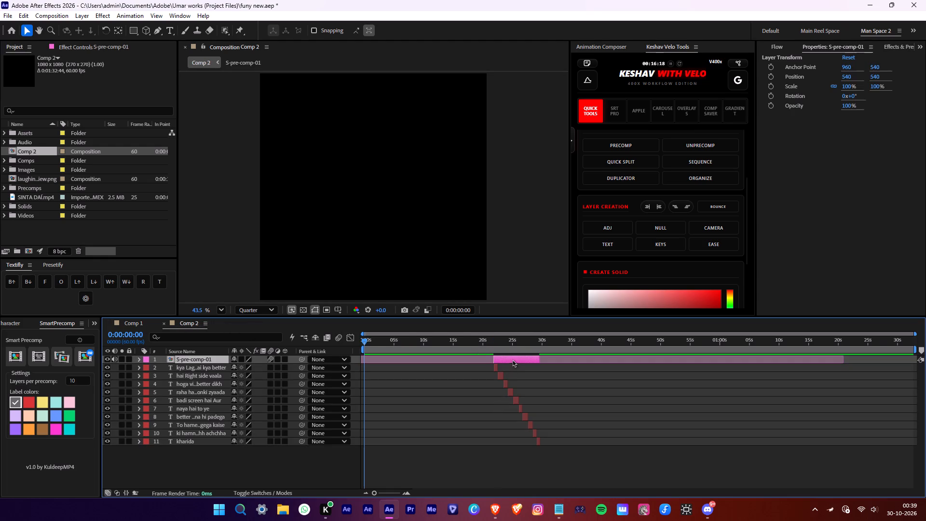
pyautogui.keyDown('shift'); pyautogui.click(538, 438); pyautogui.keyUp('shift')
pyautogui.hotkey('alt', 'i')
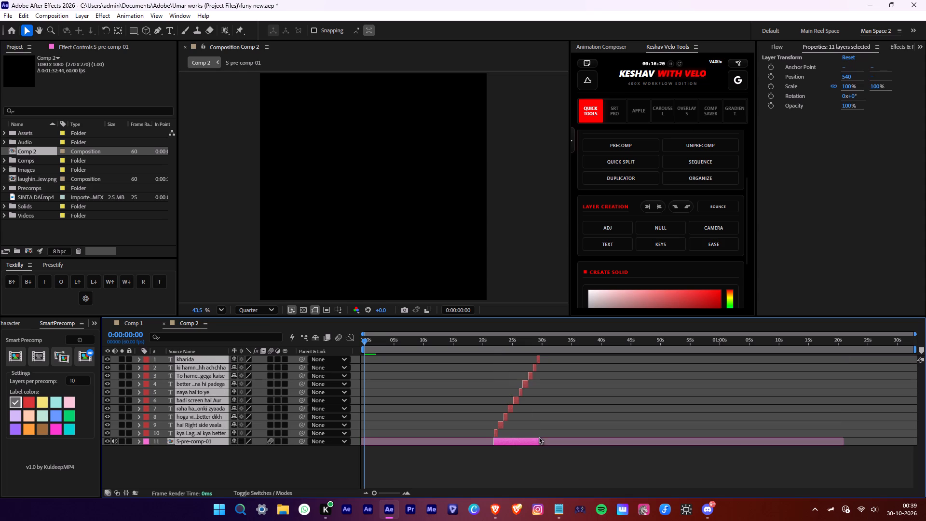
# Shift all captions and the pink clip together so the visible part of S-pre-comp-01 starts at 0:00:00:00 in Comp 2.
pyautogui.click(495, 466)
pyautogui.click(508, 440)
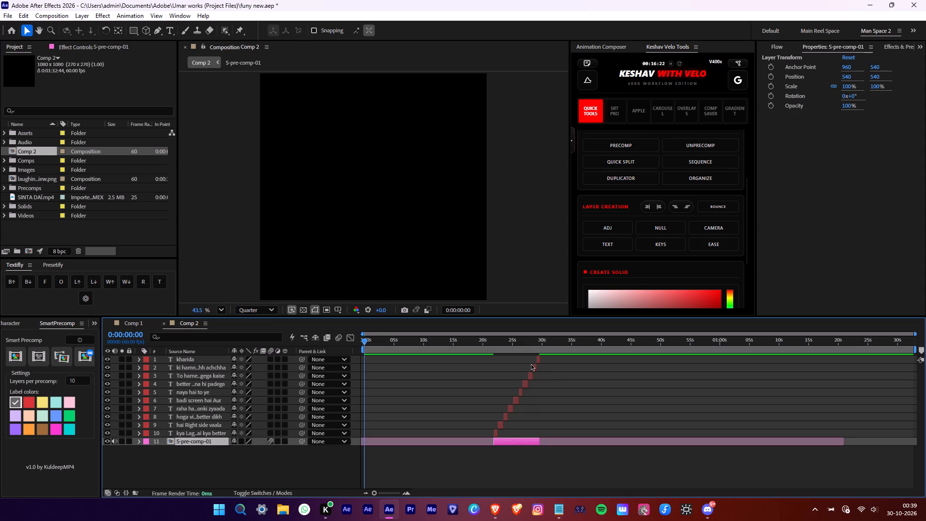
pyautogui.keyDown('shift'); pyautogui.click(536, 360); pyautogui.keyUp('shift')
pyautogui.moveTo(505, 442); pyautogui.dragTo(492, 442)
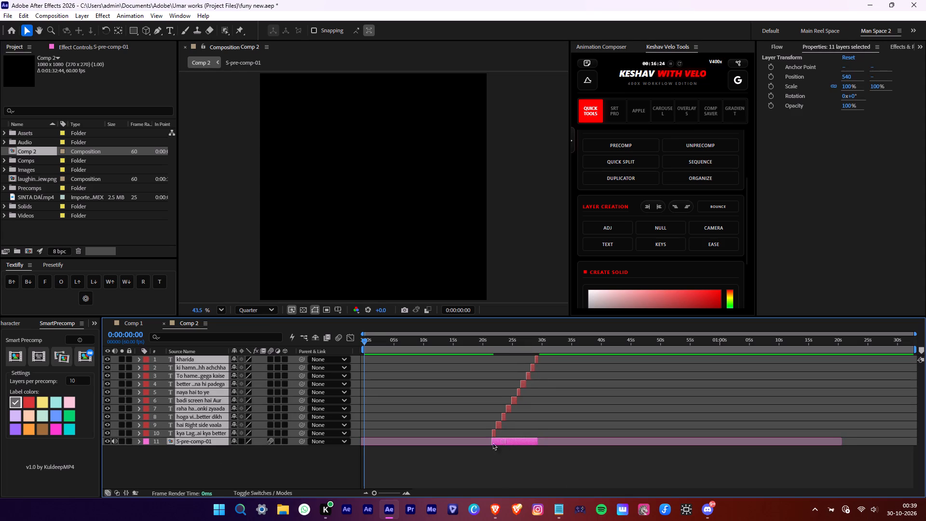
pyautogui.moveTo(492, 442); pyautogui.dragTo(375, 440)
pyautogui.keyDown('alt'); pyautogui.scroll(5, 327, 440); pyautogui.keyUp('alt')
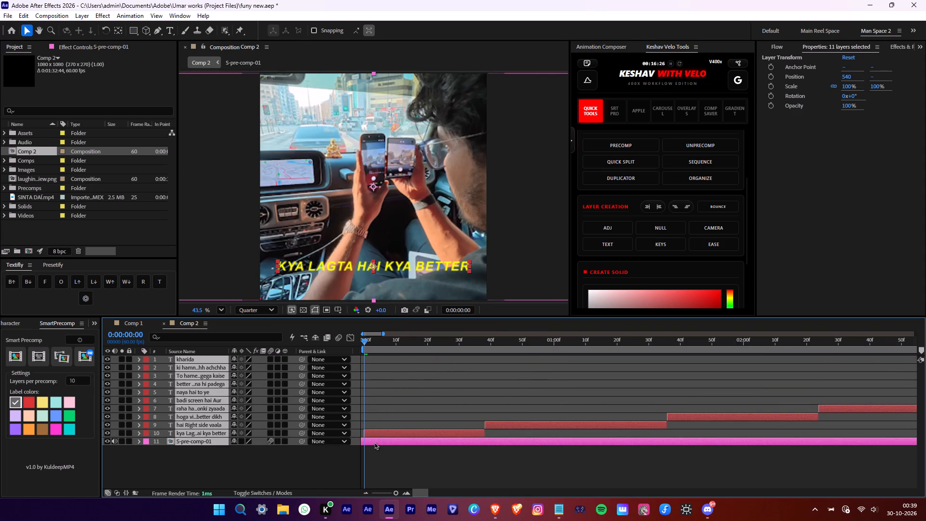
pyautogui.moveTo(374, 442); pyautogui.dragTo(392, 439)
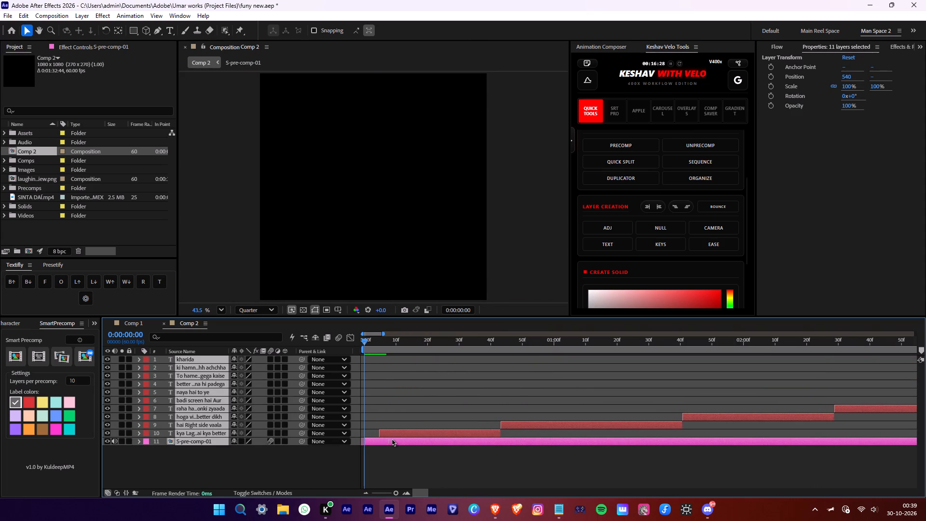
pyautogui.moveTo(392, 439); pyautogui.dragTo(391, 439)
# Extend the start of the "kya Lagta hai kya better" caption back to the beginning of Comp 2.
pyautogui.click(386, 456)
pyautogui.moveTo(379, 436); pyautogui.dragTo(365, 443)
# Play the first captions from the start of Comp 2.
pyautogui.click(430, 471)
pyautogui.press('space')
pyautogui.keyDown('alt'); pyautogui.scroll(-1, 499, 461); pyautogui.keyUp('alt')
pyautogui.press('space')
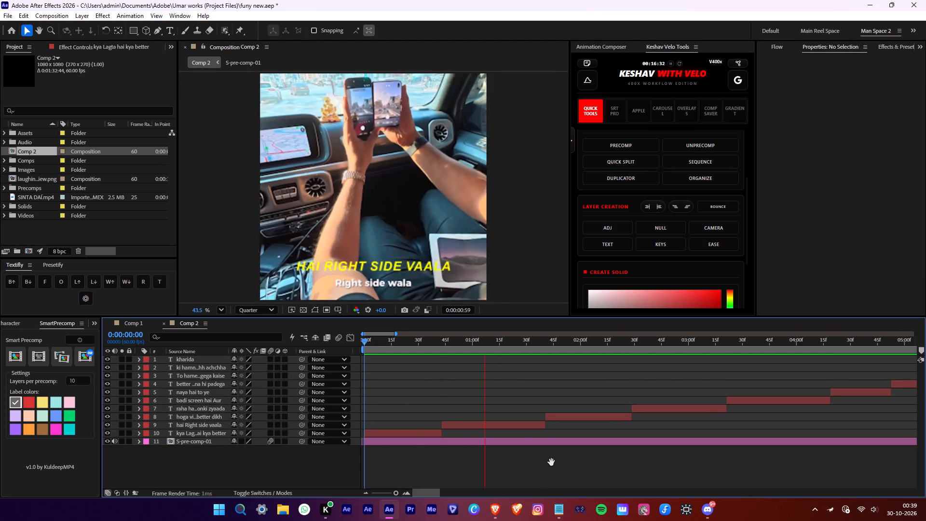
# Reveal the audio waveform of the S-pre-comp-01 layer in Comp 2.
pyautogui.click(515, 440)
pyautogui.press('l')
pyautogui.press('l')
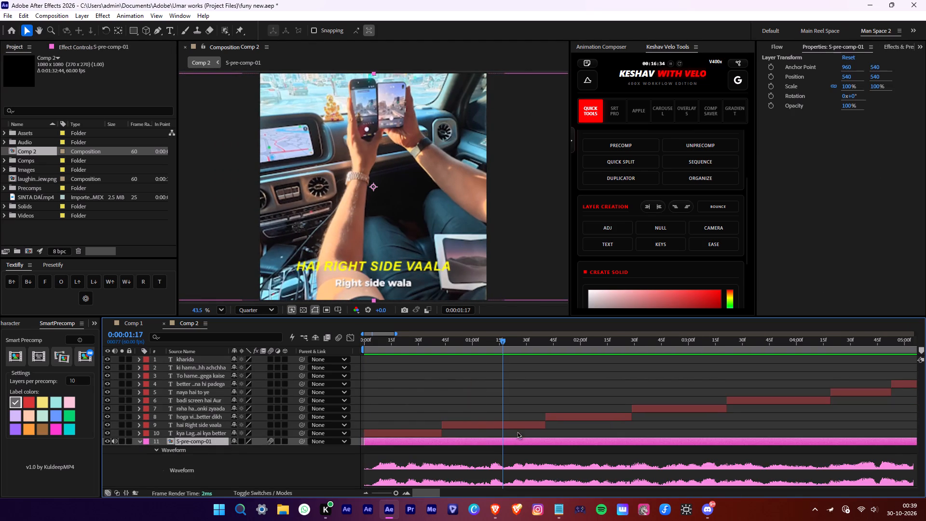
# Find where the "Right side" speech begins and trim the start of the "hai Right side vaala" caption to 0:00:01:09.
pyautogui.press('space')
pyautogui.moveTo(498, 343); pyautogui.dragTo(488, 343)
pyautogui.press('space')
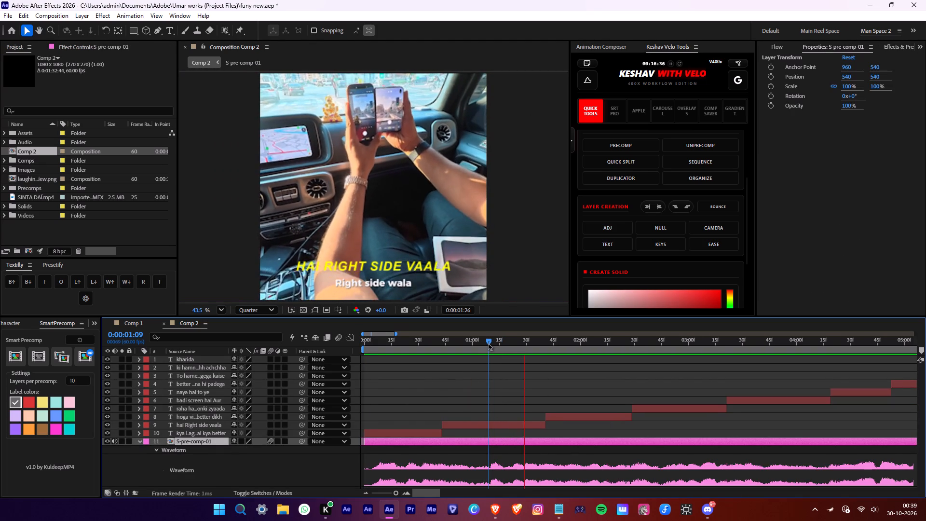
pyautogui.click(488, 343)
pyautogui.click(472, 425)
pyautogui.moveTo(441, 424); pyautogui.dragTo(476, 428)
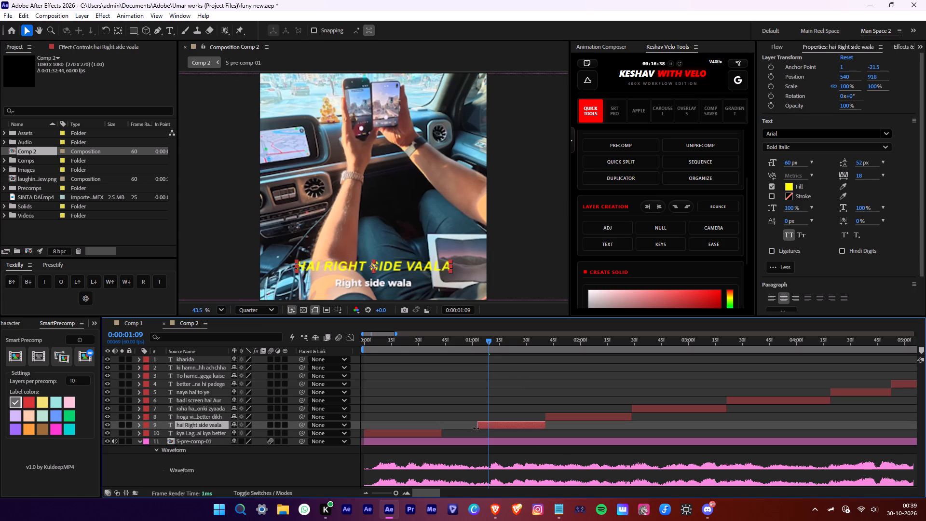
pyautogui.moveTo(476, 428); pyautogui.dragTo(487, 428)
# Delete "hai" from the beginning of the "hai Right side vaala" caption.
pyautogui.doubleClick(319, 266)
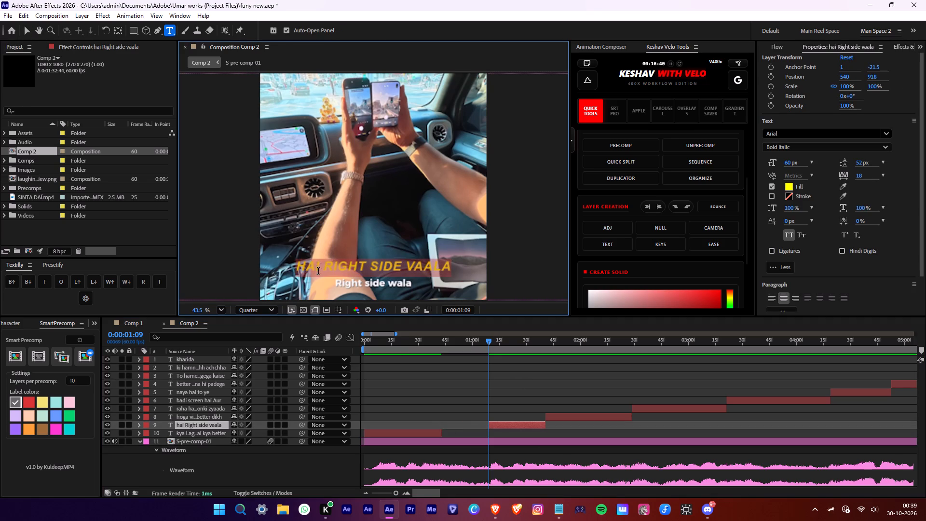
pyautogui.moveTo(319, 264); pyautogui.dragTo(297, 267)
pyautogui.press('Delete')
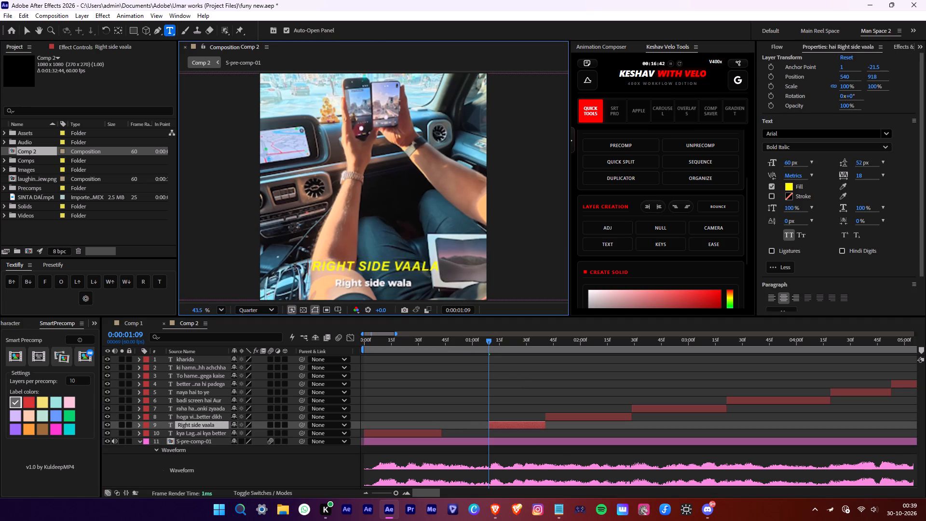
# Extend the end of the "kya Lagta hai kya better" caption to 0:00:01:09, meeting the start of the "Right side vaala" caption.
pyautogui.moveTo(444, 431); pyautogui.dragTo(482, 438)
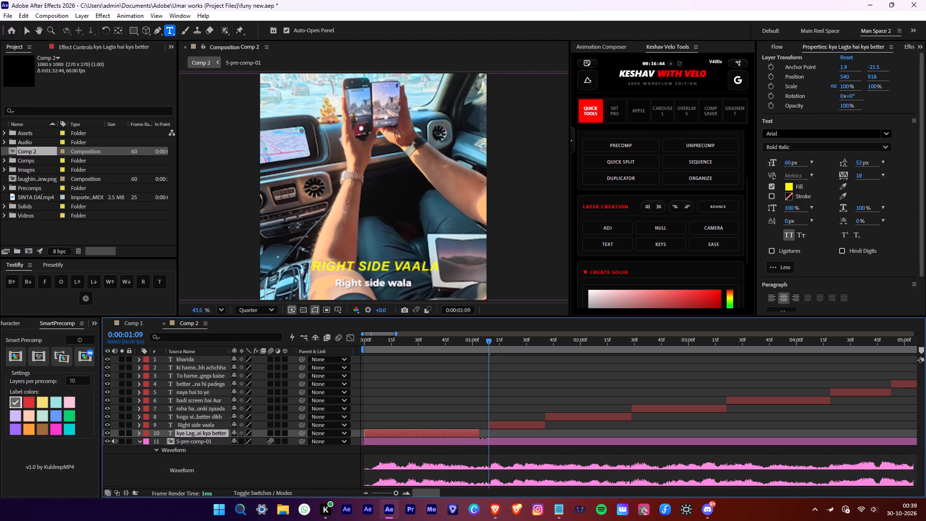
pyautogui.moveTo(482, 438); pyautogui.dragTo(490, 438)
# Break the first caption into two lines after "kya Lagta hai" and add "hai" at the end of the second line.
pyautogui.moveTo(478, 342); pyautogui.dragTo(456, 343)
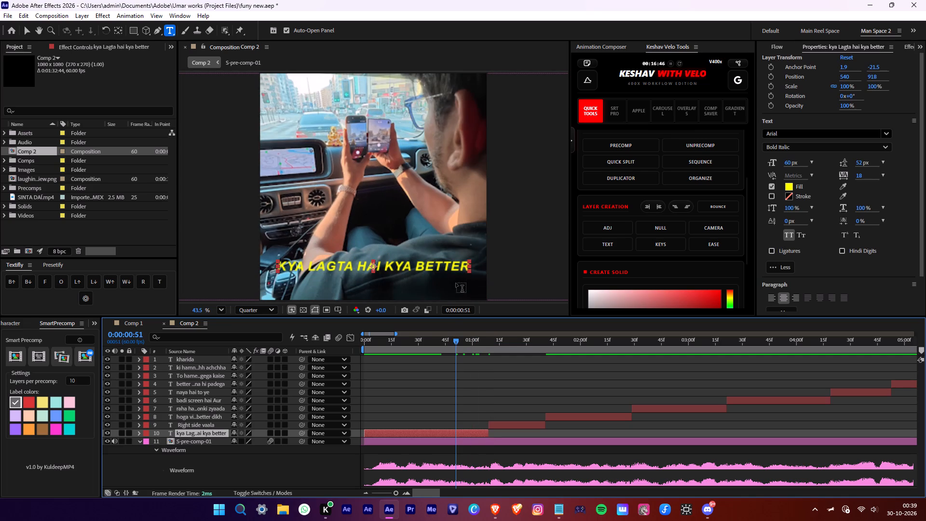
pyautogui.click(380, 270)
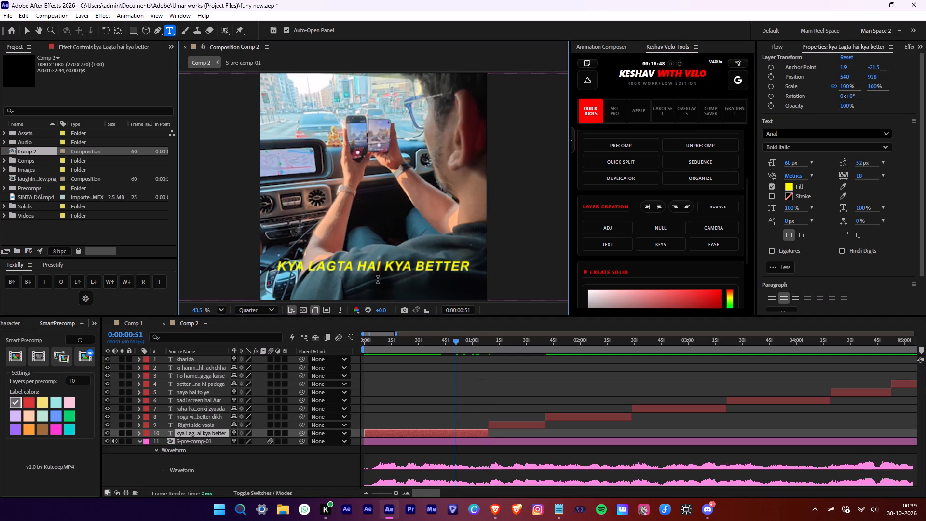
pyautogui.press('Return')
pyautogui.click(422, 277)
pyautogui.press('space')
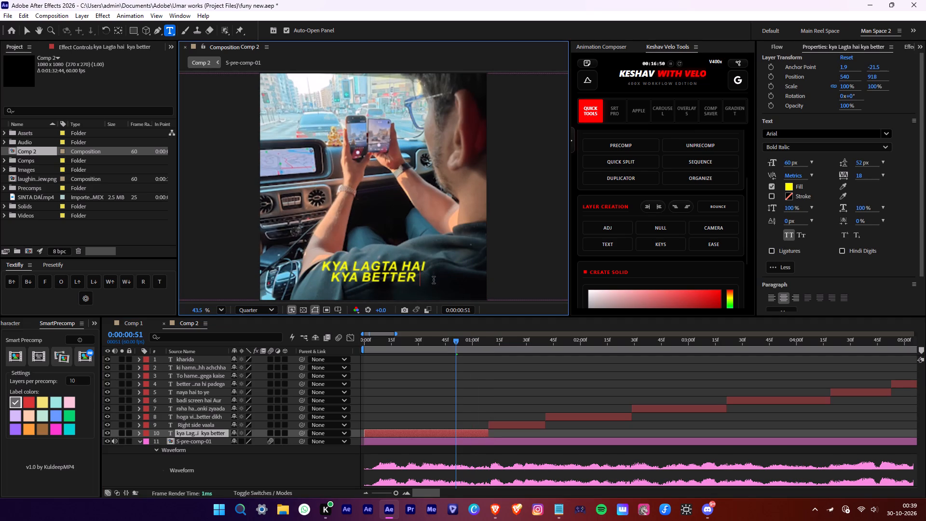
pyautogui.write('hai')
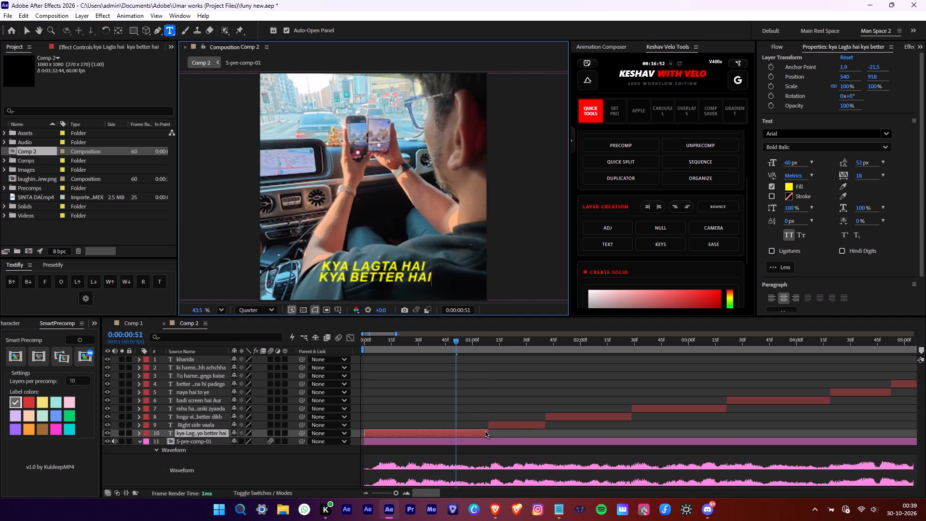
# Change the fill colour of all ten captions, from "kya Lagta hai kya better hai" through "kharida", to white.
pyautogui.click(484, 431)
pyautogui.keyDown('alt'); pyautogui.scroll(-4, 484, 432); pyautogui.keyUp('alt')
pyautogui.scroll(5, 486, 433)
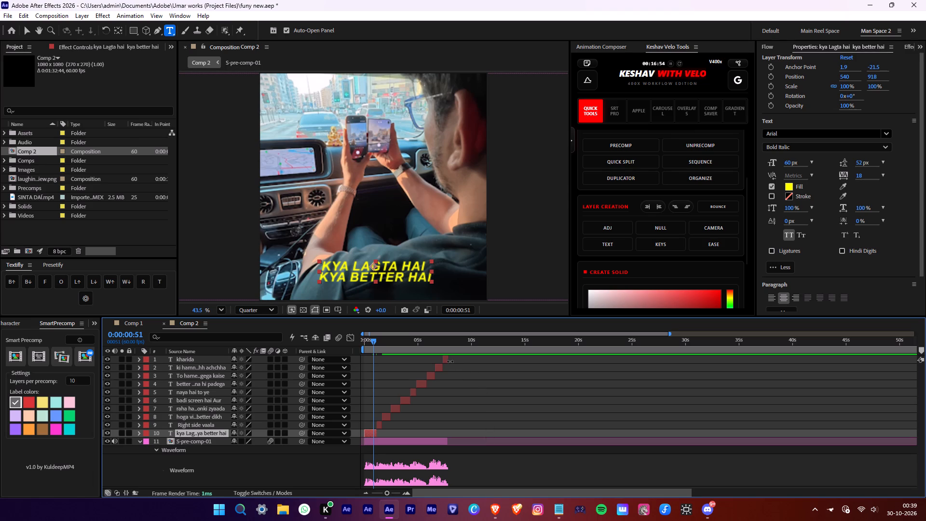
pyautogui.keyDown('shift'); pyautogui.click(450, 361); pyautogui.keyUp('shift')
pyautogui.click(794, 186)
pyautogui.click(790, 186)
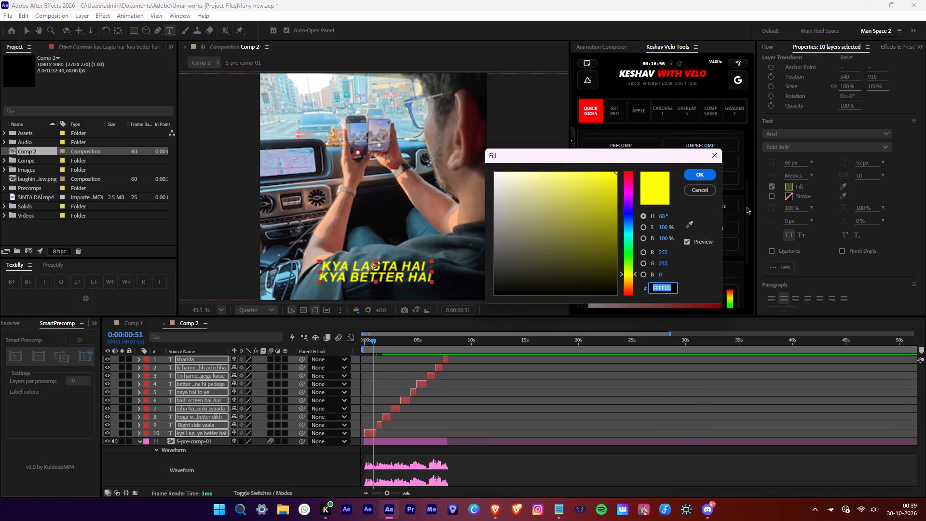
pyautogui.moveTo(625, 278); pyautogui.dragTo(624, 222)
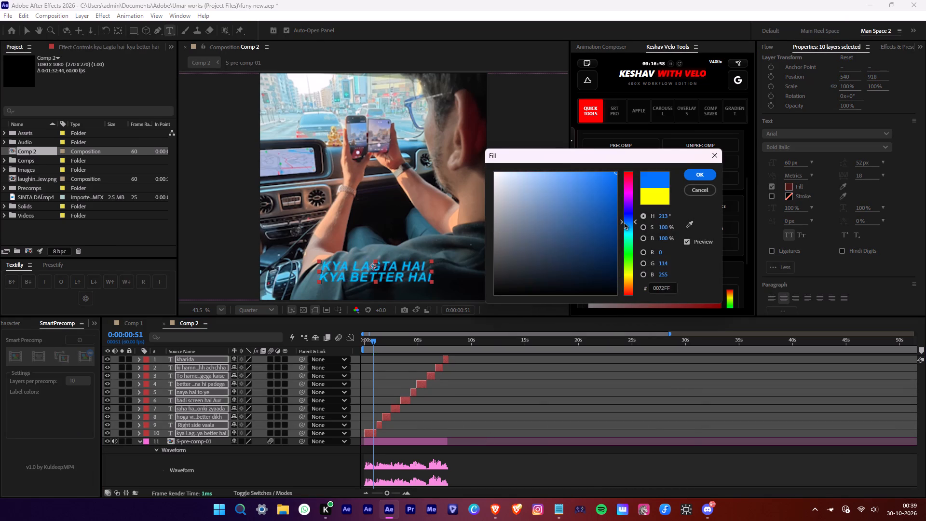
pyautogui.moveTo(624, 222); pyautogui.dragTo(626, 200)
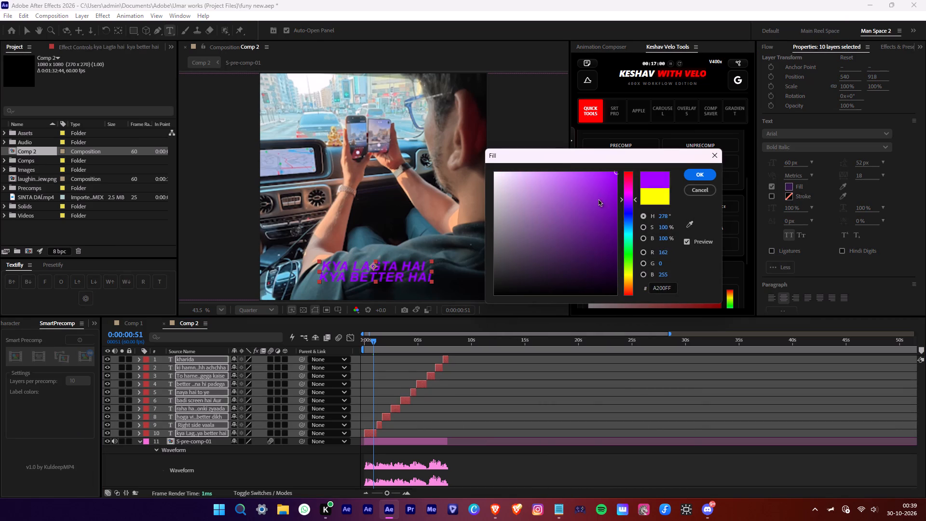
pyautogui.moveTo(584, 197); pyautogui.dragTo(270, 105)
pyautogui.click(695, 170)
# Set the Comp 2 preview resolution to Half.
pyautogui.keyDown('alt'); pyautogui.scroll(2, 380, 388); pyautogui.keyUp('alt')
pyautogui.click(262, 313)
pyautogui.click(257, 347)
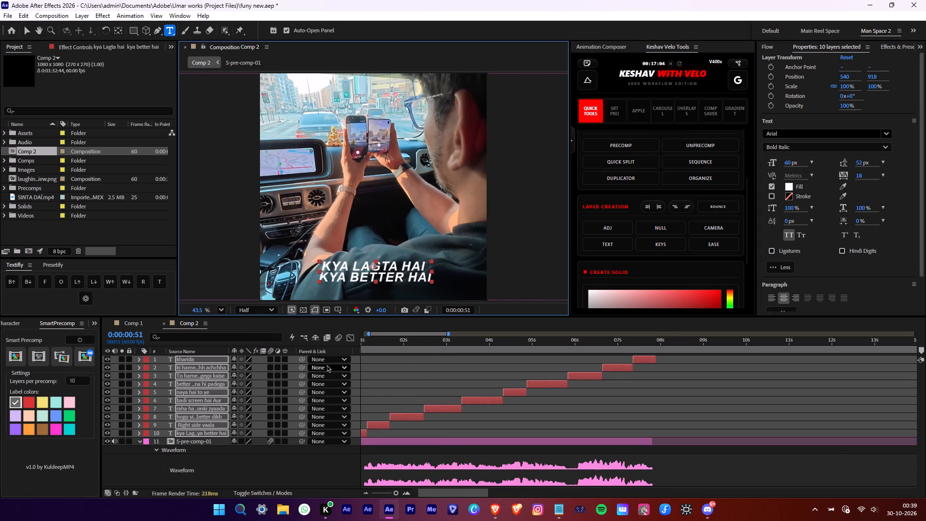
# Play Comp 2 from the beginning to check caption timing up to the "hoga views better dikh" caption.
pyautogui.moveTo(367, 342); pyautogui.dragTo(337, 350)
pyautogui.press('space')
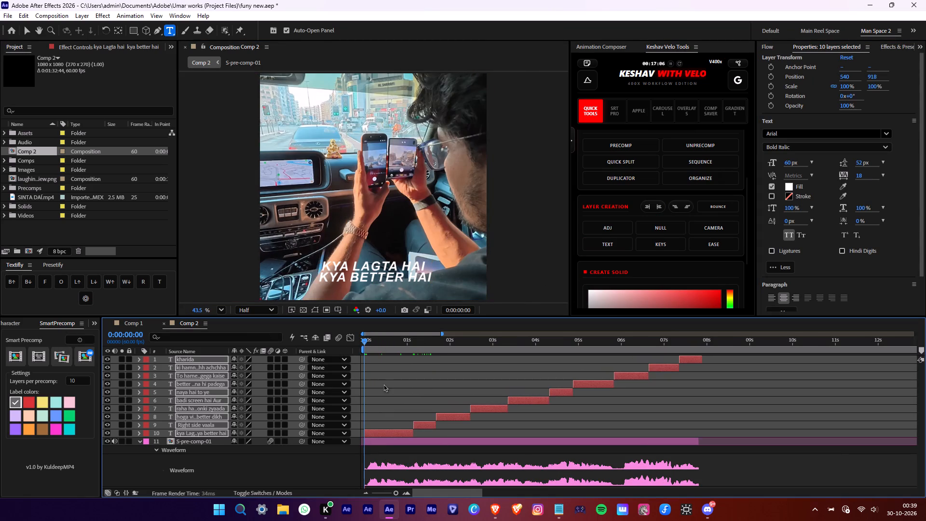
pyautogui.click(383, 384)
pyautogui.keyDown('alt'); pyautogui.scroll(1, 369, 385); pyautogui.keyUp('alt')
pyautogui.moveTo(582, 418); pyautogui.dragTo(572, 420, button='middle')
pyautogui.press('space')
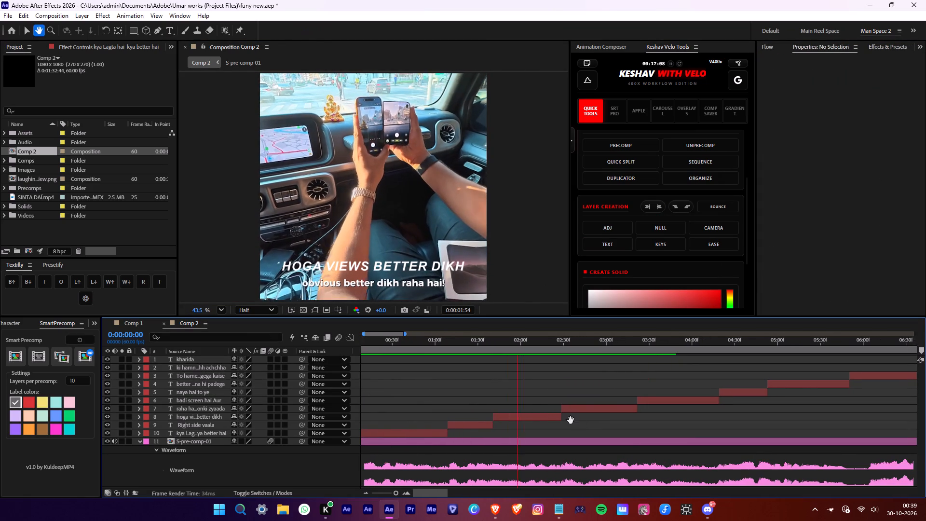
pyautogui.click(541, 440)
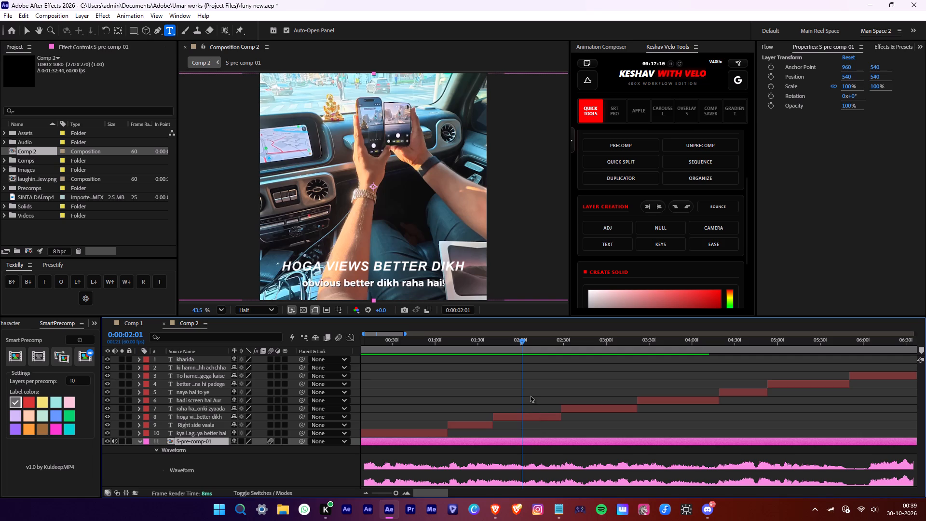
# Shift the eight captions from "hoga views better dikh" through "kharida" later together, so the first starts at about 0:00:02:09.
pyautogui.click(517, 419)
pyautogui.keyDown('alt'); pyautogui.scroll(-3, 517, 419); pyautogui.keyUp('alt')
pyautogui.scroll(1, 536, 411)
pyautogui.keyDown('shift'); pyautogui.click(496, 357); pyautogui.keyUp('shift')
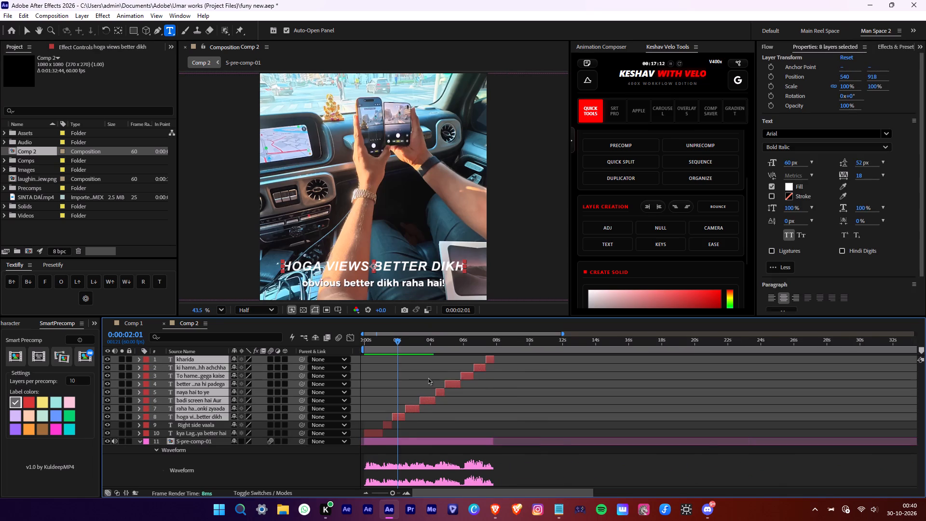
pyautogui.keyDown('alt'); pyautogui.scroll(2, 422, 377); pyautogui.keyUp('alt')
pyautogui.moveTo(383, 408); pyautogui.dragTo(415, 410)
pyautogui.click(433, 426)
pyautogui.scroll(1, 460, 424)
pyautogui.moveTo(475, 426); pyautogui.dragTo(704, 410, button='middle')
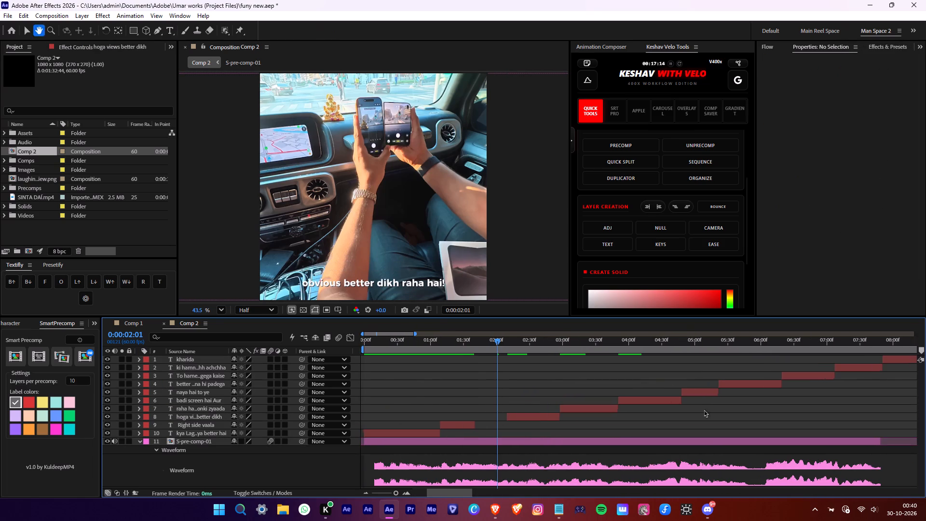
pyautogui.moveTo(704, 410); pyautogui.dragTo(699, 417, button='middle')
# Save the caption project and start a new project.
pyautogui.click(0, 13)
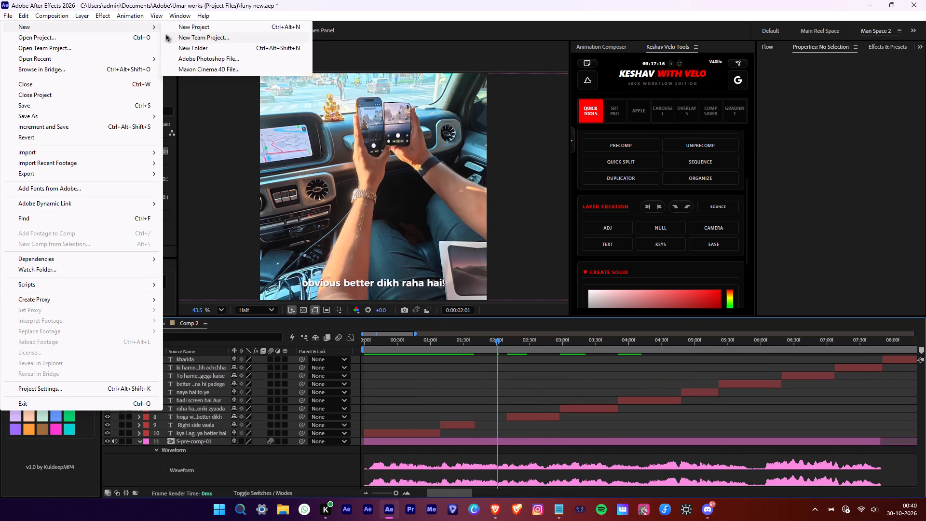
pyautogui.click(175, 28)
pyautogui.click(444, 278)
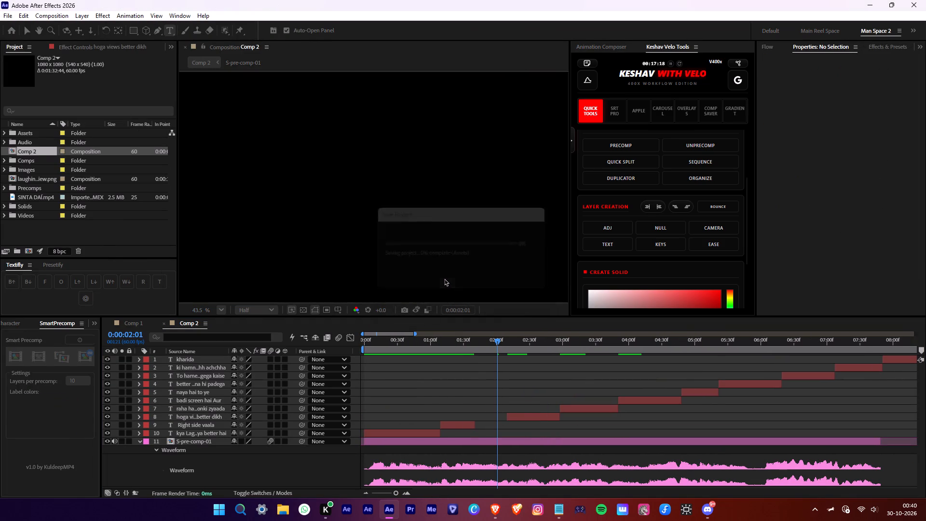
# Switch to File Explorer and preview the "harsh truth" video in the URGENTLY > 26 OCTOBER LIVE folder.
pyautogui.click(291, 508)
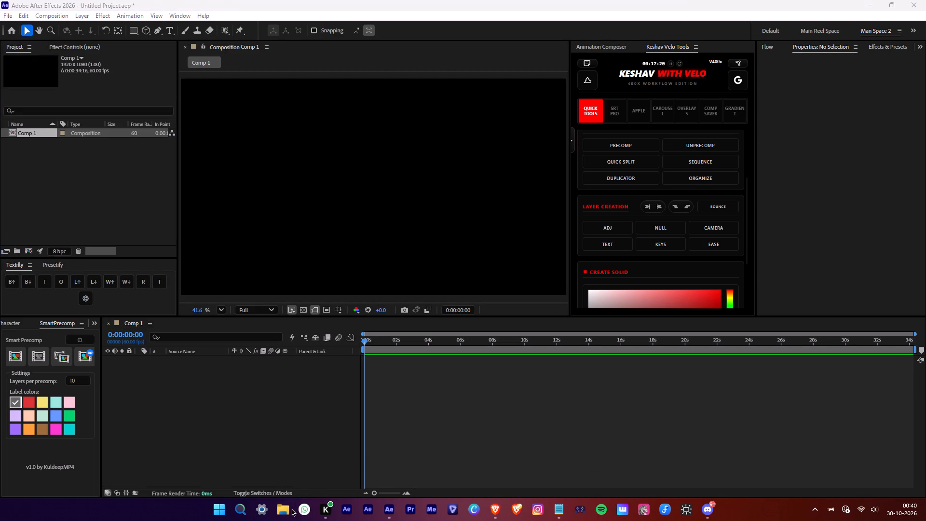
pyautogui.click(92, 216)
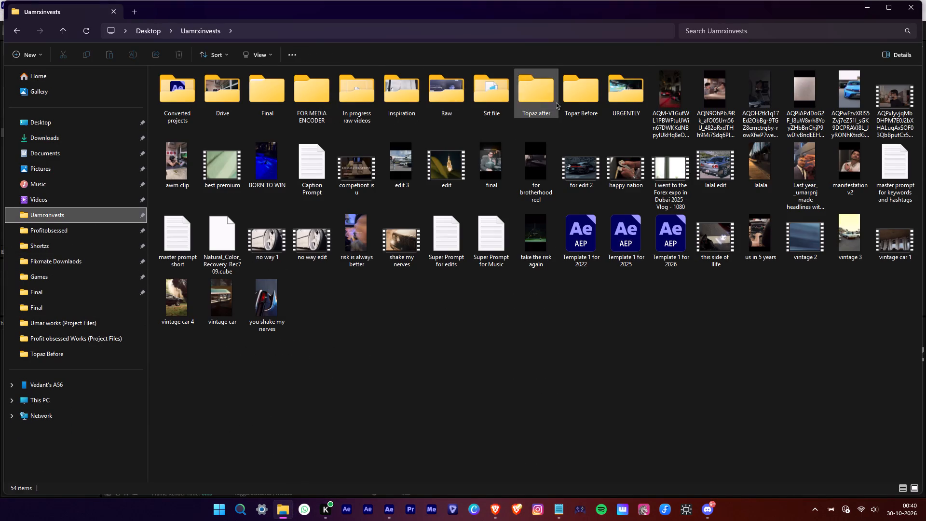
pyautogui.doubleClick(626, 92)
pyautogui.doubleClick(375, 108)
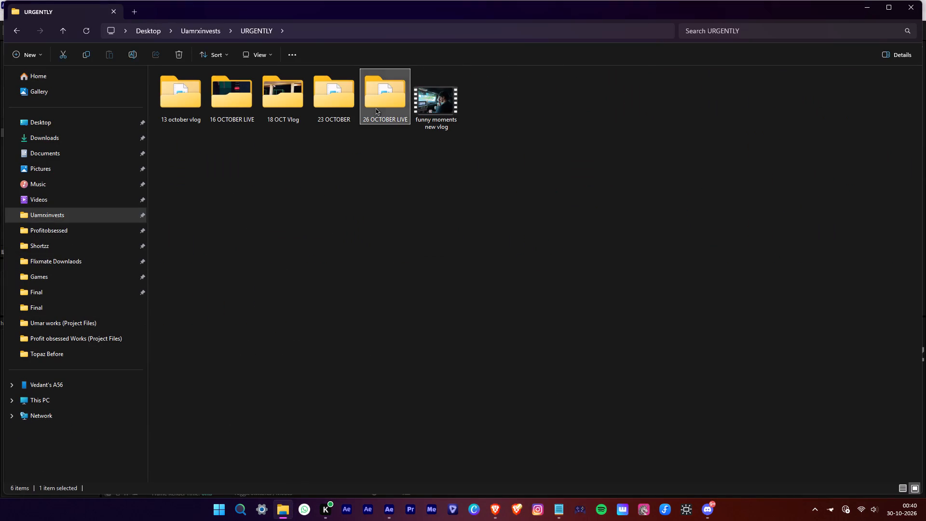
pyautogui.doubleClick(278, 106)
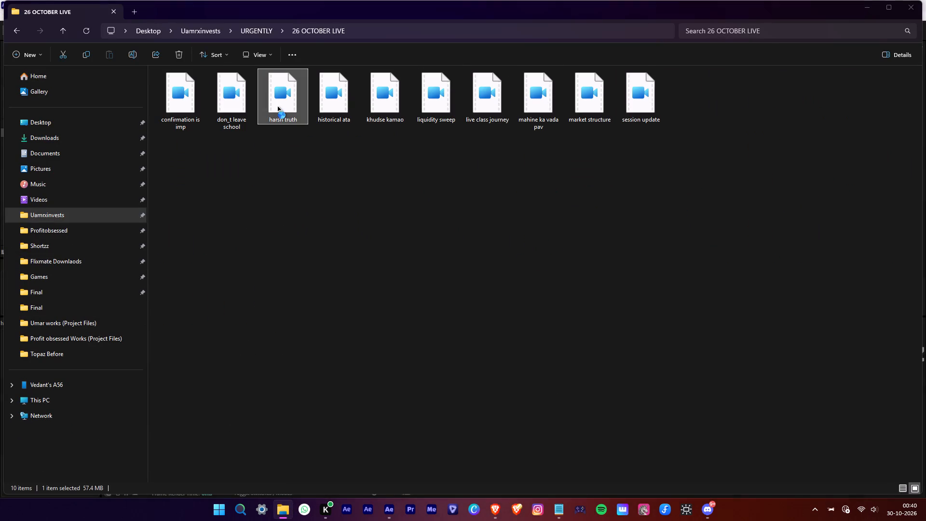
pyautogui.scroll(6, 556, 334)
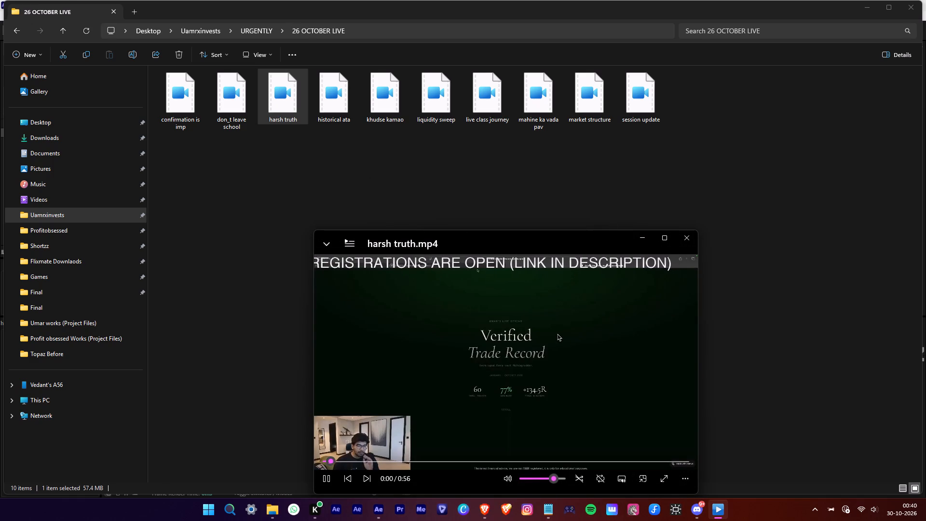
pyautogui.scroll(7, 557, 333)
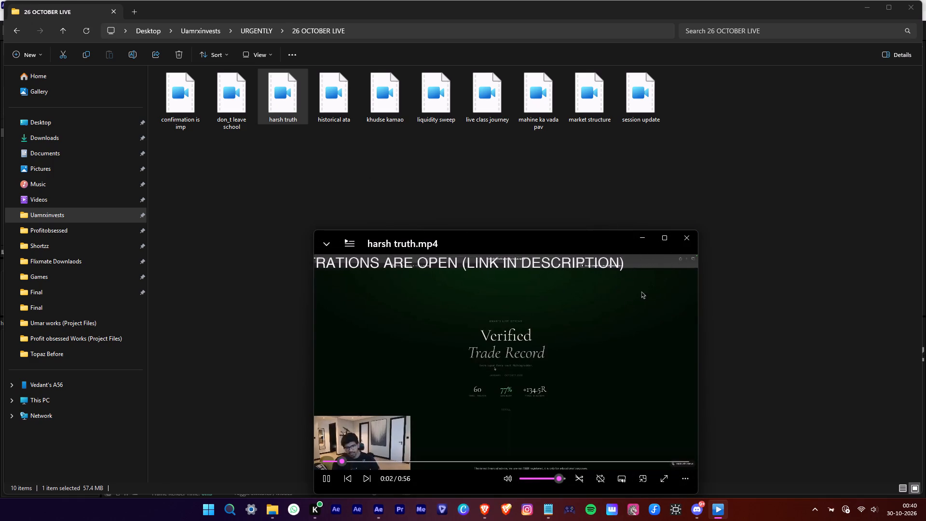
pyautogui.scroll(1, 626, 302)
pyautogui.click(690, 241)
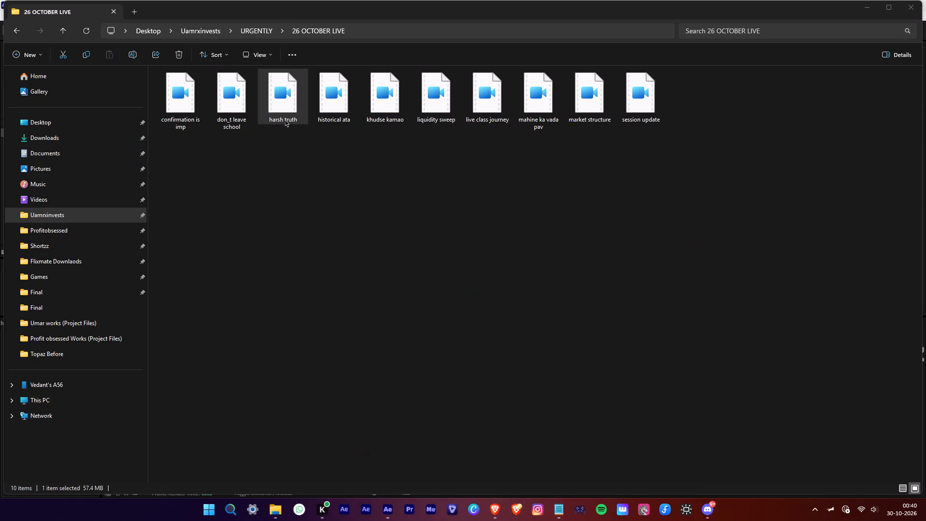
# Delete the "harsh truth" video from the 26 OCTOBER LIVE folder.
pyautogui.click(281, 116)
pyautogui.press('Delete')
# Preview the "live class journey" and "mahine ka vada pav" videos to decide which one to edit.
pyautogui.click(390, 107)
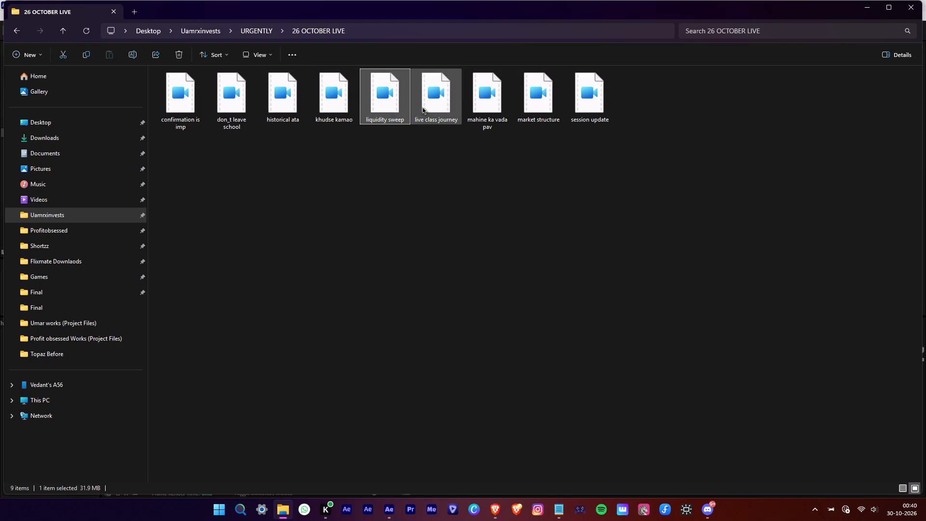
pyautogui.doubleClick(447, 106)
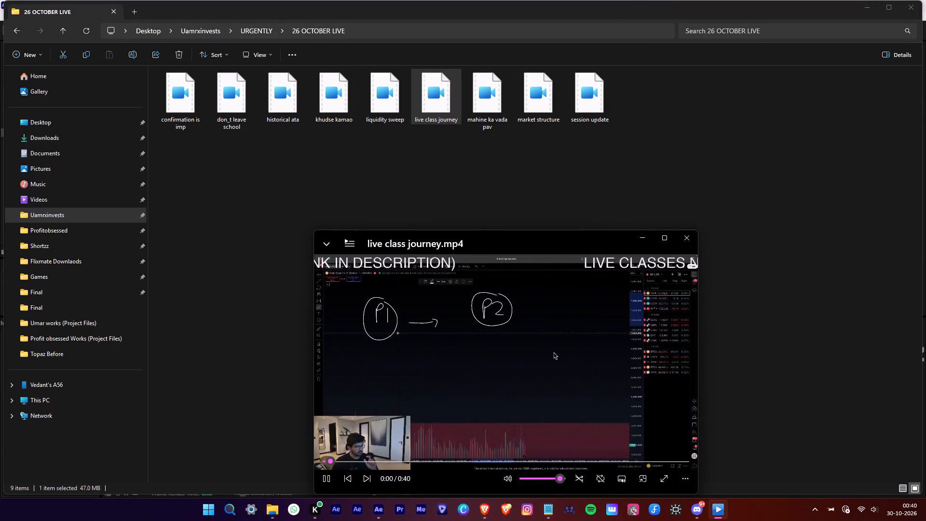
pyautogui.scroll(3, 554, 352)
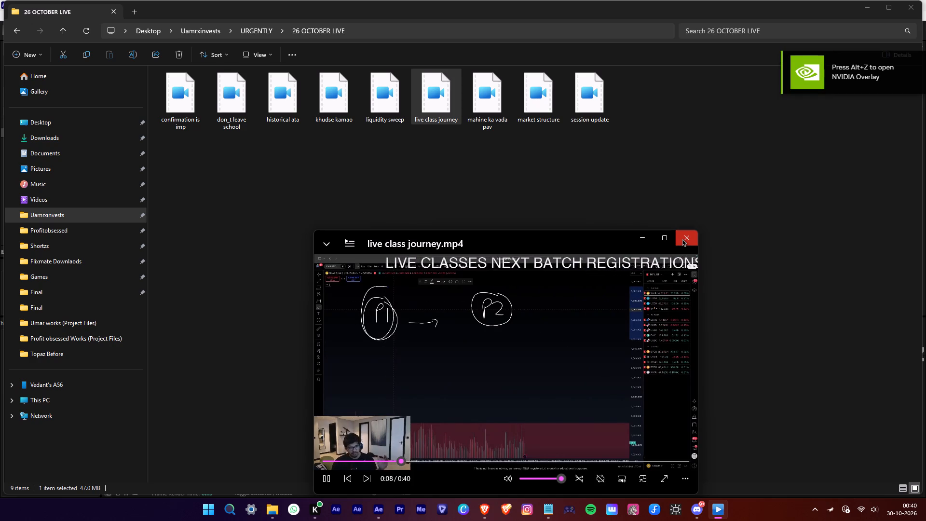
pyautogui.doubleClick(497, 120)
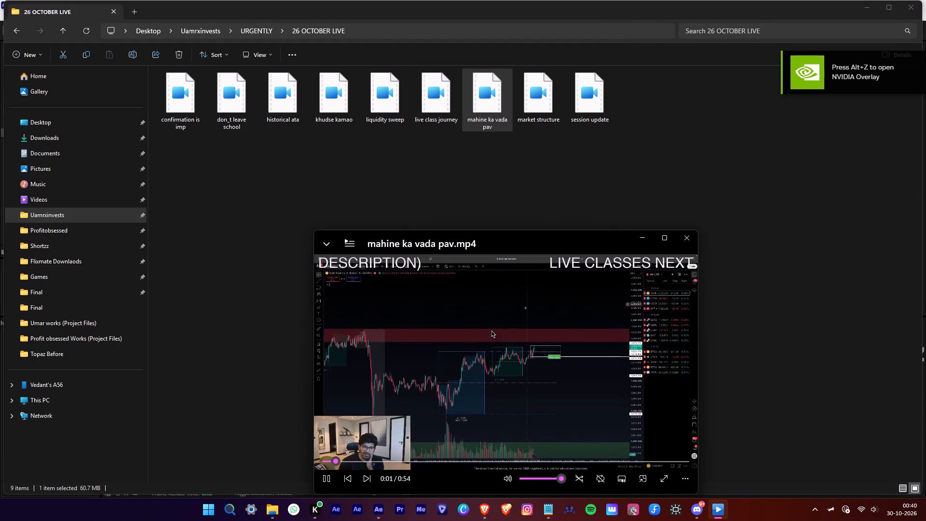
pyautogui.click(409, 106)
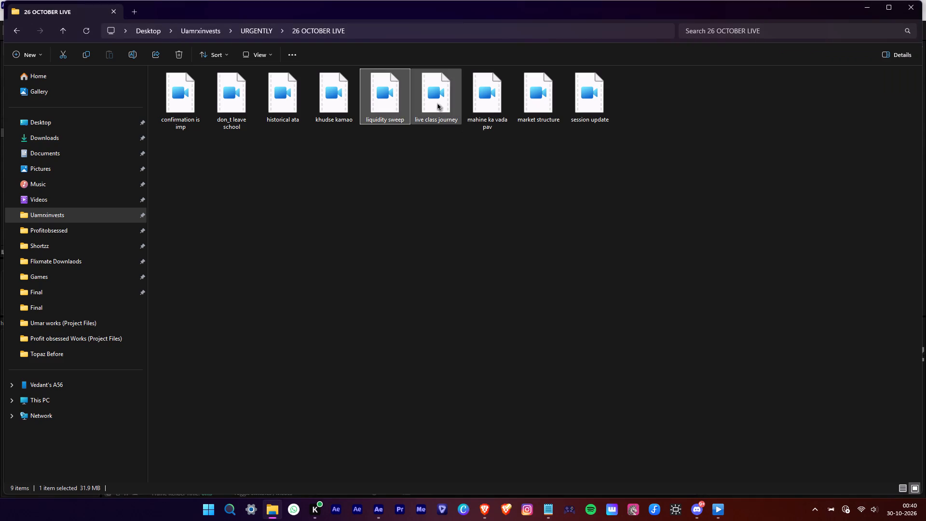
pyautogui.doubleClick(437, 103)
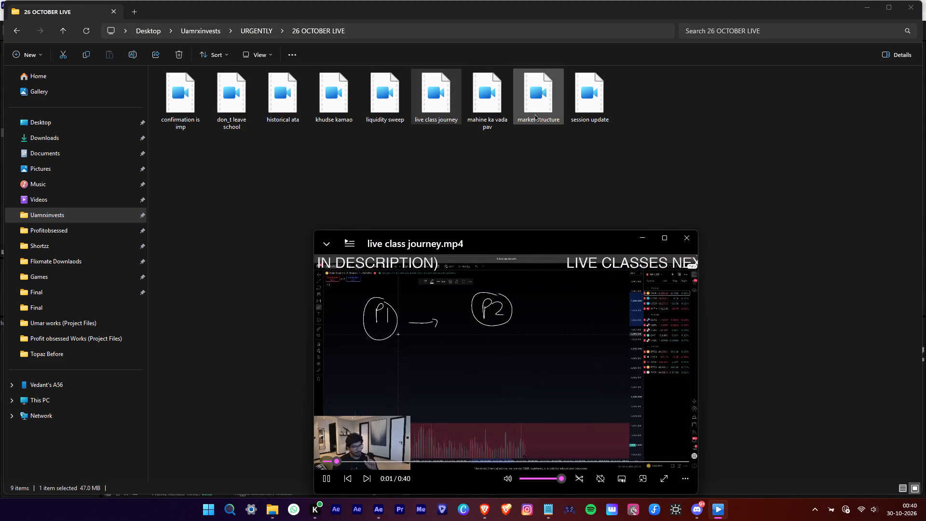
# Import "live class journey.mp4" into the new After Effects project and add it to the Comp 1 timeline.
pyautogui.moveTo(447, 113); pyautogui.dragTo(403, 348)
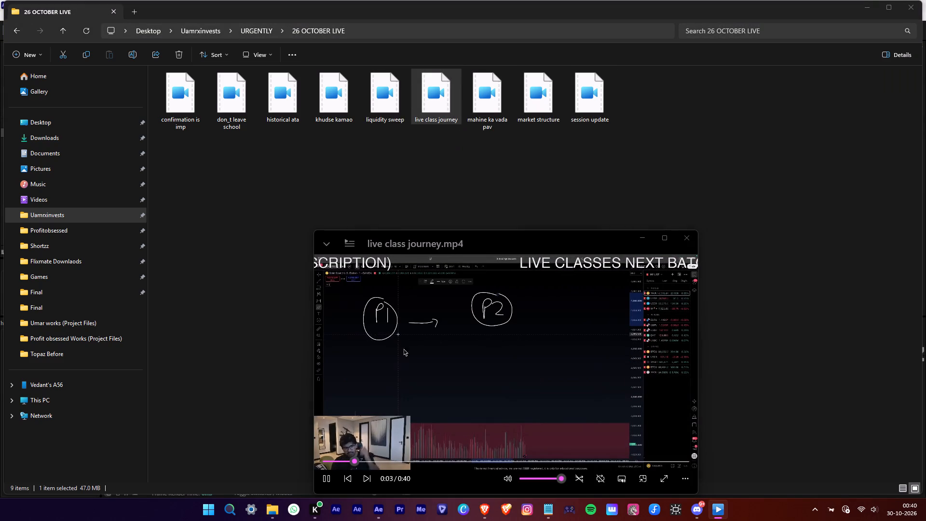
pyautogui.moveTo(403, 348); pyautogui.dragTo(91, 219)
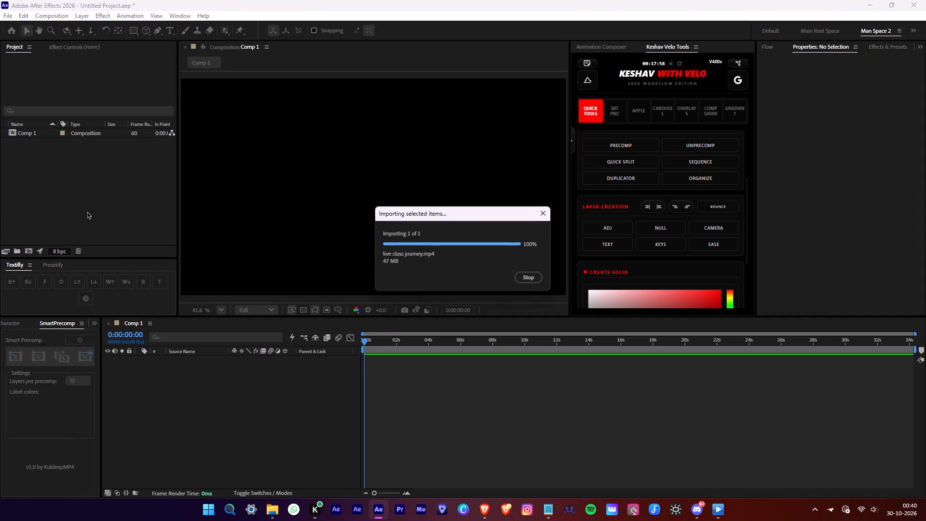
pyautogui.moveTo(48, 143); pyautogui.dragTo(188, 450)
# Set Comp 1's duration to 1:00:34:16 so that it can hold the whole clip.
pyautogui.keyDown('alt'); pyautogui.scroll(-4, 307, 416); pyautogui.keyUp('alt')
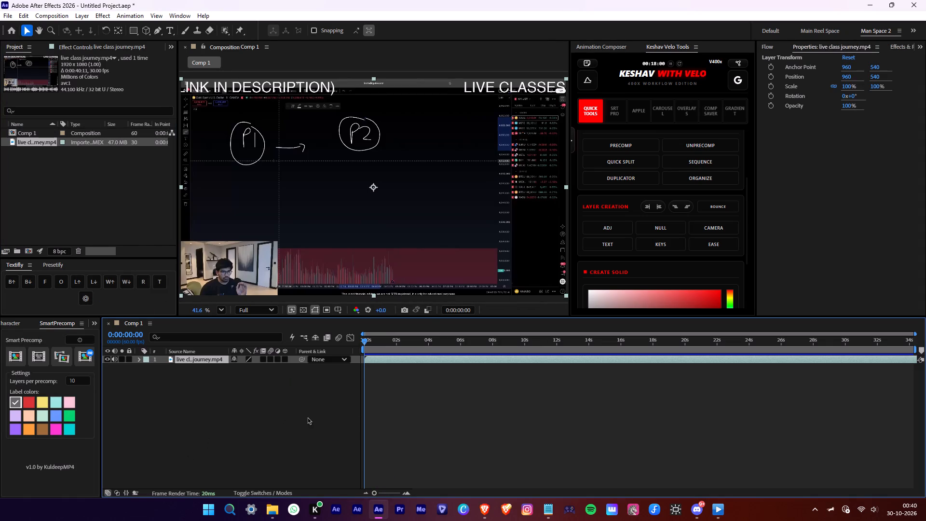
pyautogui.rightClick(307, 417)
pyautogui.click(354, 312)
pyautogui.moveTo(395, 306); pyautogui.dragTo(373, 306)
pyautogui.press('1')
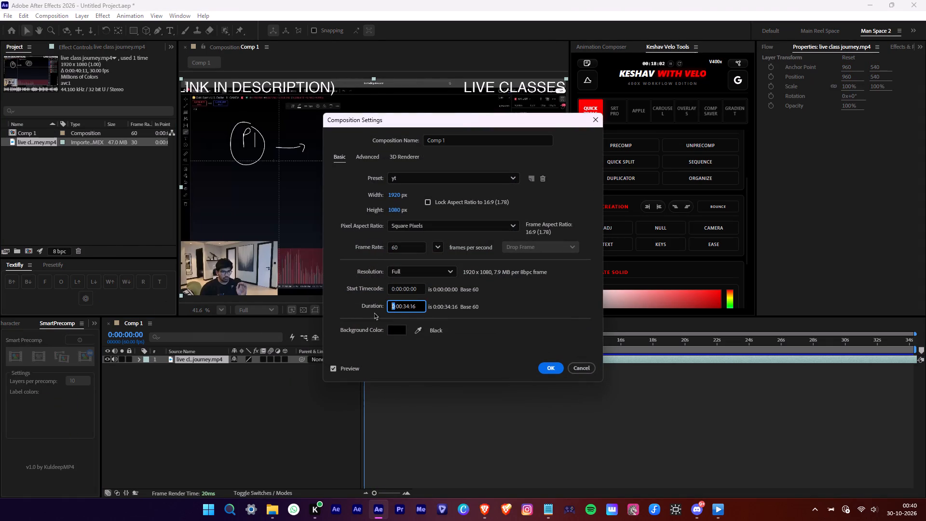
pyautogui.click(495, 327)
pyautogui.click(545, 366)
# Set the work area from the start to the clip's end at 0:00:40:21 and trim Comp 1 to it.
pyautogui.keyDown('alt'); pyautogui.scroll(-2, 544, 366); pyautogui.keyUp('alt')
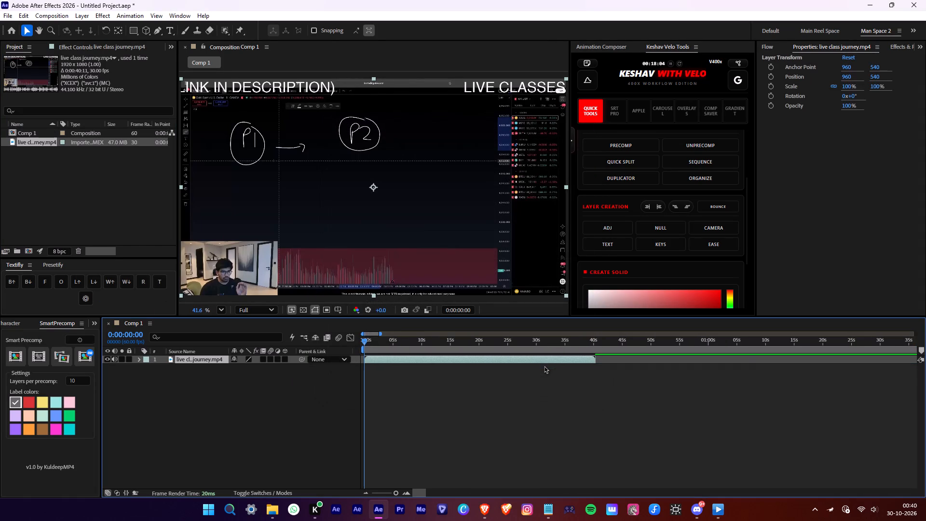
pyautogui.write('obn')
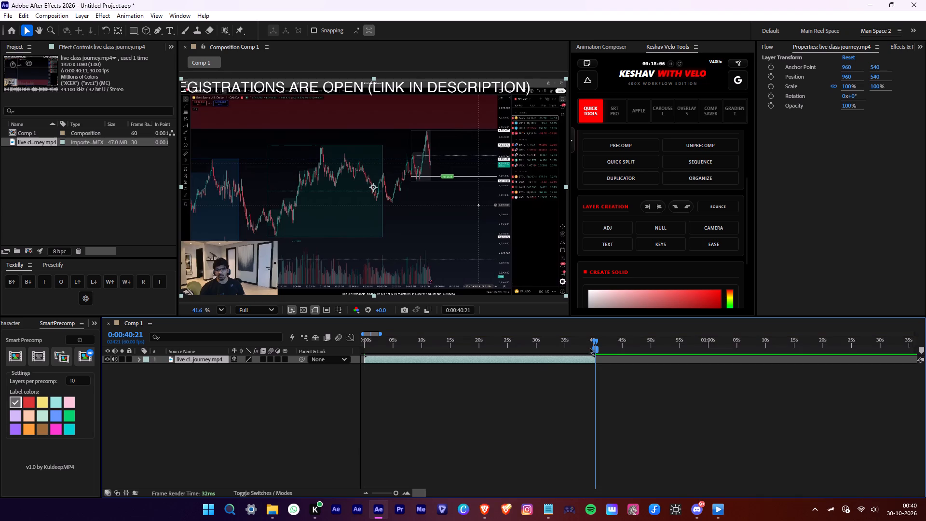
pyautogui.moveTo(592, 349); pyautogui.dragTo(245, 342)
pyautogui.hotkey('ctrl', 'shift', 'x')
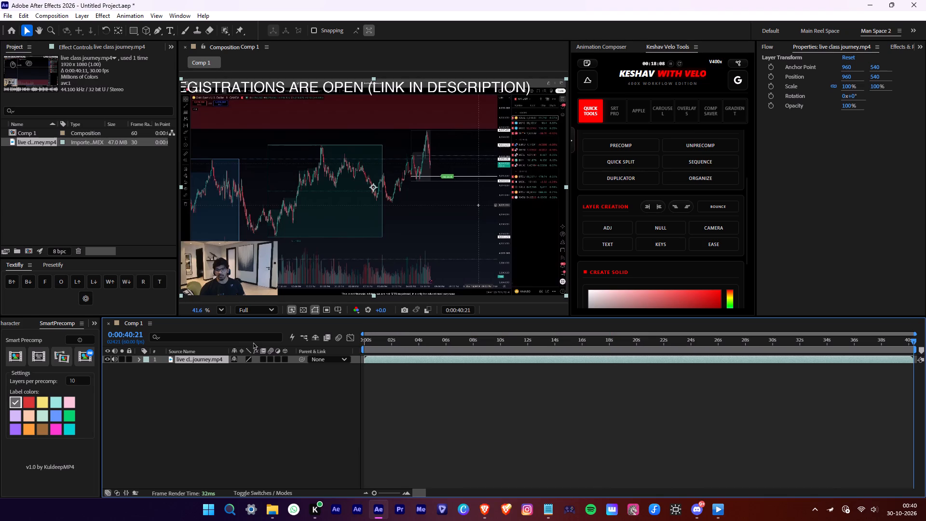
# Return the playhead to the start and show the audio waveform of the "live class journey" layer.
pyautogui.moveTo(575, 349); pyautogui.dragTo(311, 348)
pyautogui.write('ll')
# Pause the "live class journey" video in the media player.
pyautogui.rightClick(716, 506)
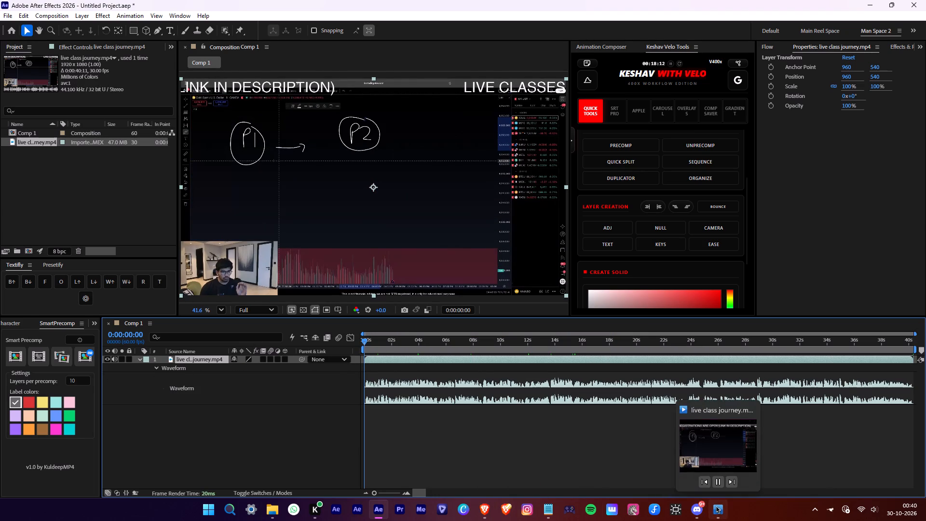
pyautogui.click(720, 486)
pyautogui.keyDown('alt'); pyautogui.scroll(1, 343, 392); pyautogui.keyUp('alt')
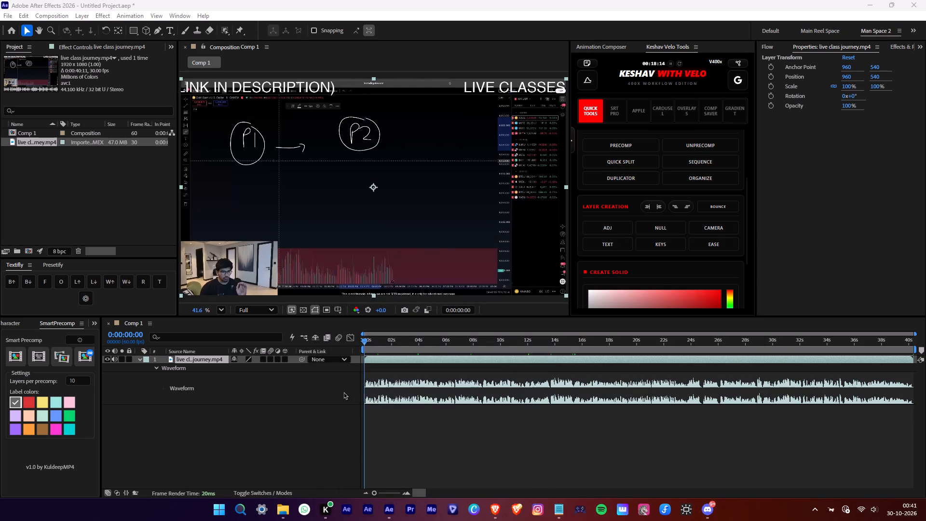
# Cut off and delete the short opening piece of the "live class journey" clip, keeping the remainder at the start of Comp 1.
pyautogui.keyDown('alt'); pyautogui.scroll(3, 343, 392); pyautogui.keyUp('alt')
pyautogui.moveTo(398, 359); pyautogui.dragTo(376, 361)
pyautogui.hotkey('alt', 'd')
pyautogui.click(355, 367)
pyautogui.click(364, 366)
pyautogui.press('Delete')
pyautogui.click(388, 358)
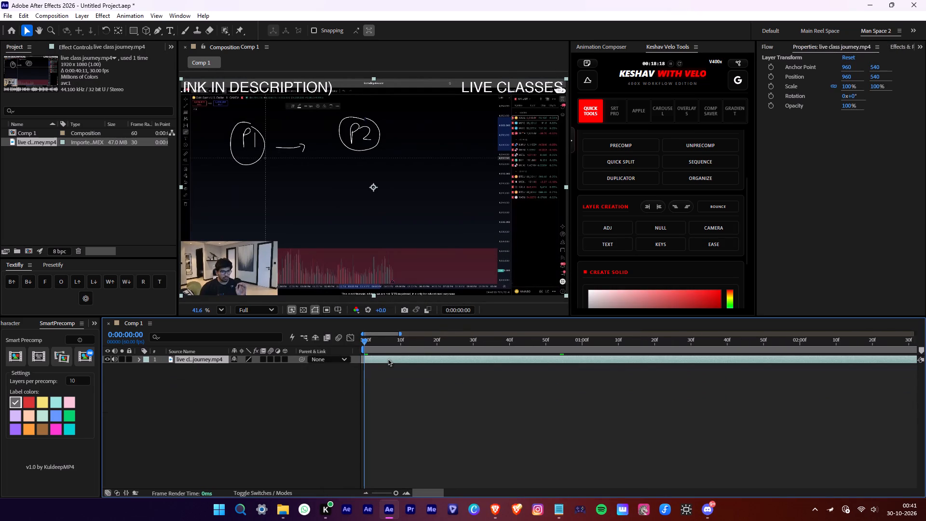
# Show the audio waveform of the remaining "live class journey" clip and return the playhead to the start of Comp 1.
pyautogui.write('kll')
pyautogui.keyDown('alt'); pyautogui.scroll(-3, 455, 400); pyautogui.keyUp('alt')
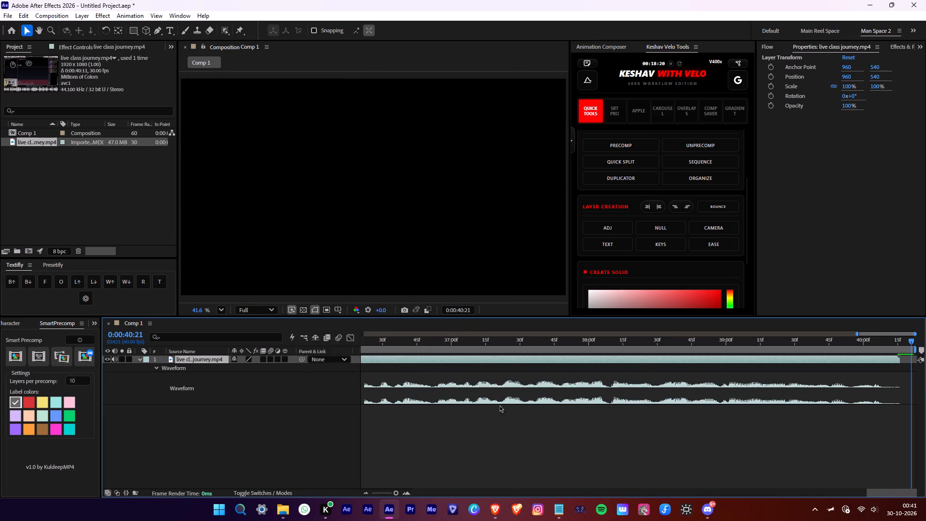
pyautogui.press('i')
# Split the clip at 0:00:05:18, trim the silence off the start of the later piece and close the gap.
pyautogui.keyDown('alt'); pyautogui.scroll(-2, 530, 400); pyautogui.keyUp('alt')
pyautogui.keyDown('alt'); pyautogui.scroll(2, 617, 387); pyautogui.keyUp('alt')
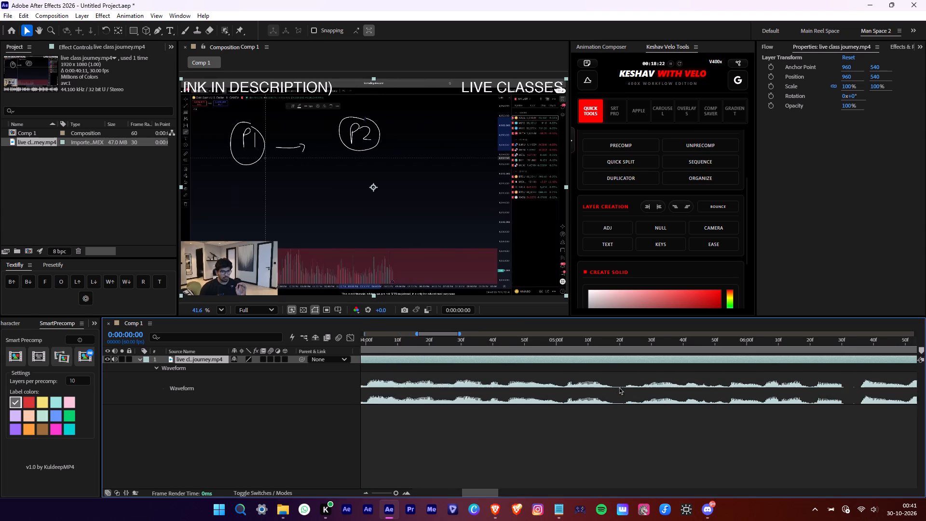
pyautogui.click(608, 347)
pyautogui.hotkey('alt', 'd')
pyautogui.press('l')
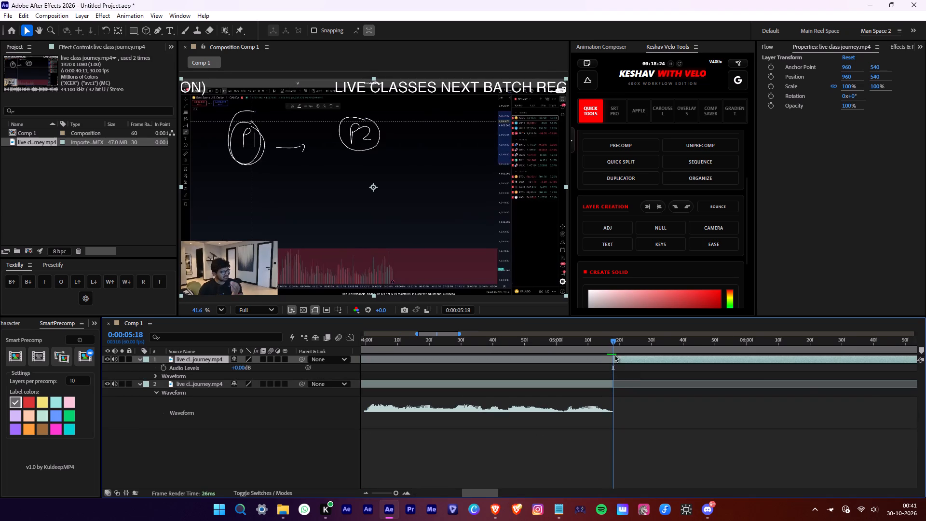
pyautogui.press('l')
pyautogui.moveTo(612, 358); pyautogui.dragTo(623, 359)
pyautogui.moveTo(645, 362); pyautogui.dragTo(636, 362)
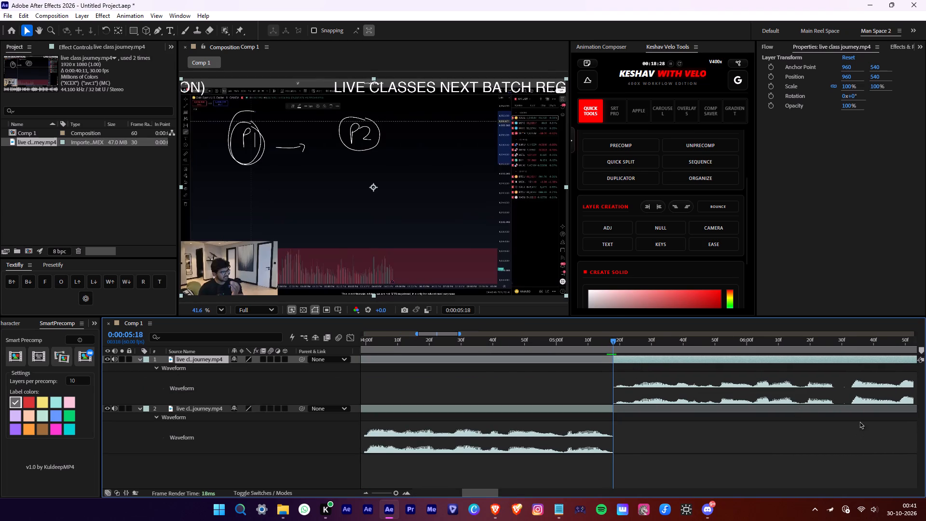
# Split the clip at 0:00:06:28, trim the later piece up to where speech resumes and butt it against the cut.
pyautogui.moveTo(859, 421); pyautogui.dragTo(547, 427, button='middle')
pyautogui.click(524, 346)
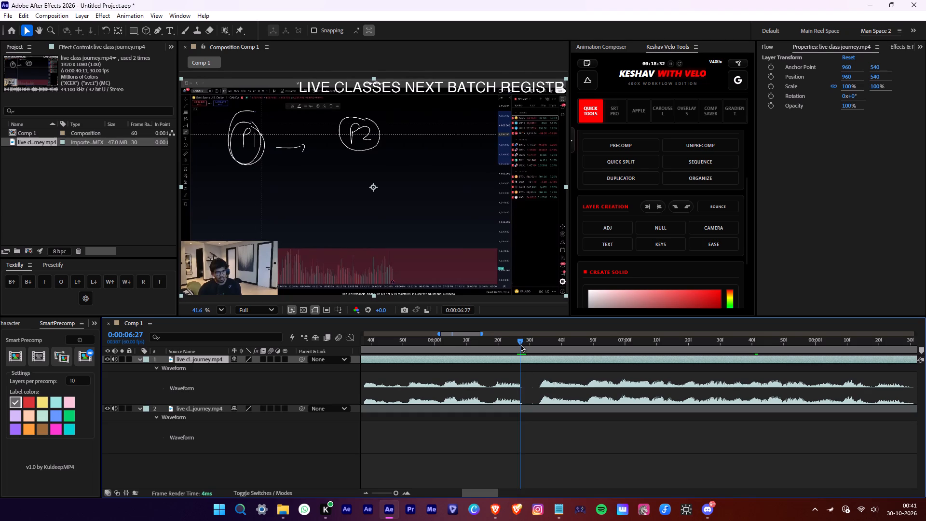
pyautogui.hotkey('alt', 'd')
pyautogui.press('l')
pyautogui.press('l')
pyautogui.moveTo(523, 360); pyautogui.dragTo(524, 360)
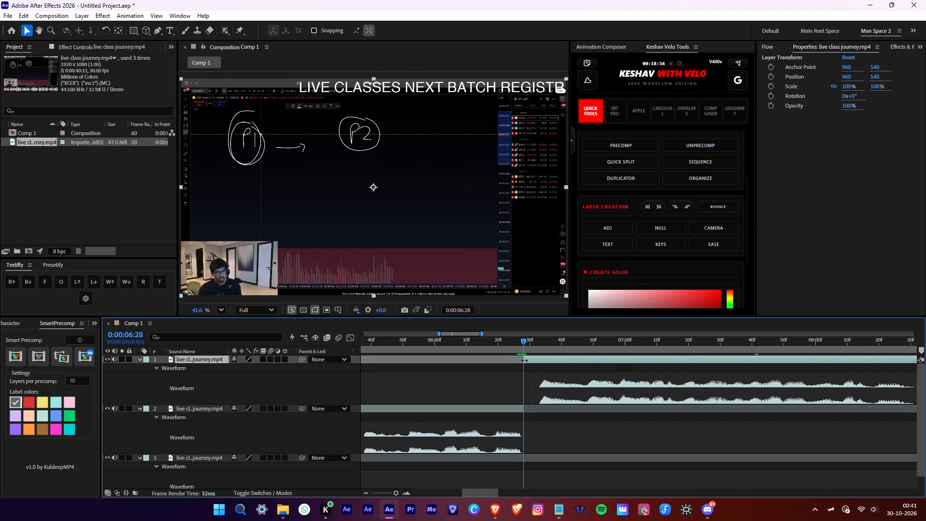
pyautogui.moveTo(524, 360); pyautogui.dragTo(536, 360)
pyautogui.keyDown('alt'); pyautogui.scroll(2, 549, 362); pyautogui.keyUp('alt')
pyautogui.moveTo(497, 359); pyautogui.dragTo(505, 360)
pyautogui.moveTo(567, 366); pyautogui.dragTo(552, 365)
pyautogui.moveTo(559, 361); pyautogui.dragTo(496, 359)
# Split the clip at the pause at 0:00:08:25 and show the waveform of the later piece.
pyautogui.keyDown('alt'); pyautogui.scroll(-4, 493, 359); pyautogui.keyUp('alt')
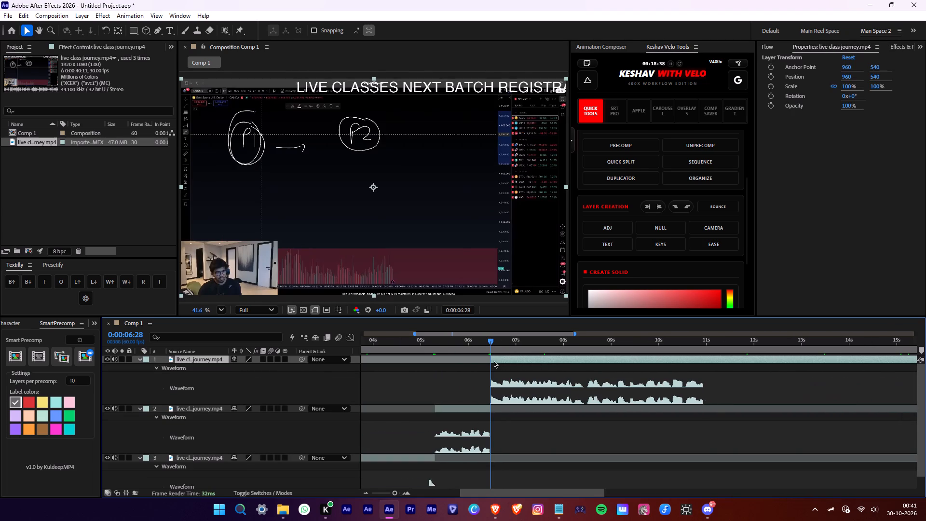
pyautogui.keyDown('alt'); pyautogui.scroll(3, 593, 371); pyautogui.keyUp('alt')
pyautogui.moveTo(551, 343); pyautogui.dragTo(524, 347)
pyautogui.keyDown('alt'); pyautogui.scroll(-2, 525, 348); pyautogui.keyUp('alt')
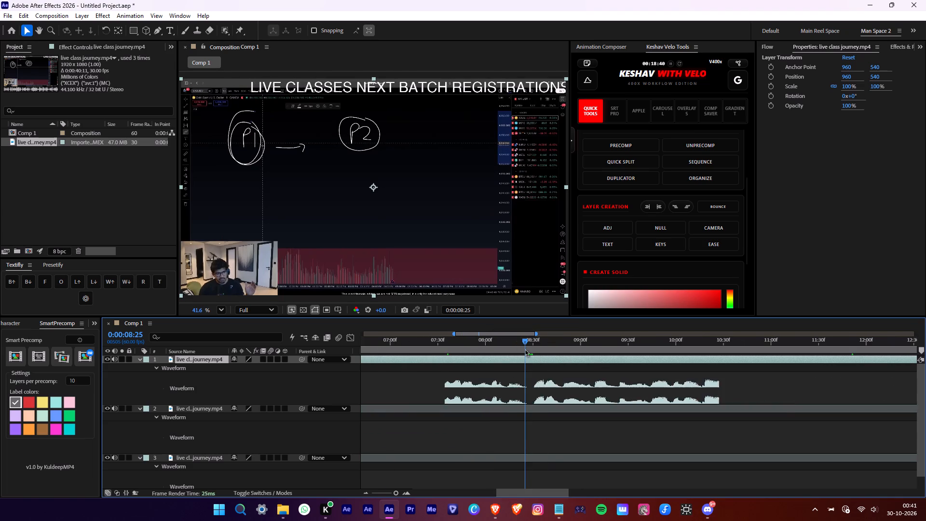
pyautogui.hotkey('alt', 'd')
pyautogui.press('l')
pyautogui.press('l')
# Slide the later piece back so speech starts at 0:00:08:25, delete the silent part before it and show the remaining piece's waveform.
pyautogui.keyDown('alt'); pyautogui.scroll(2, 535, 361); pyautogui.keyUp('alt')
pyautogui.moveTo(539, 358); pyautogui.dragTo(504, 358)
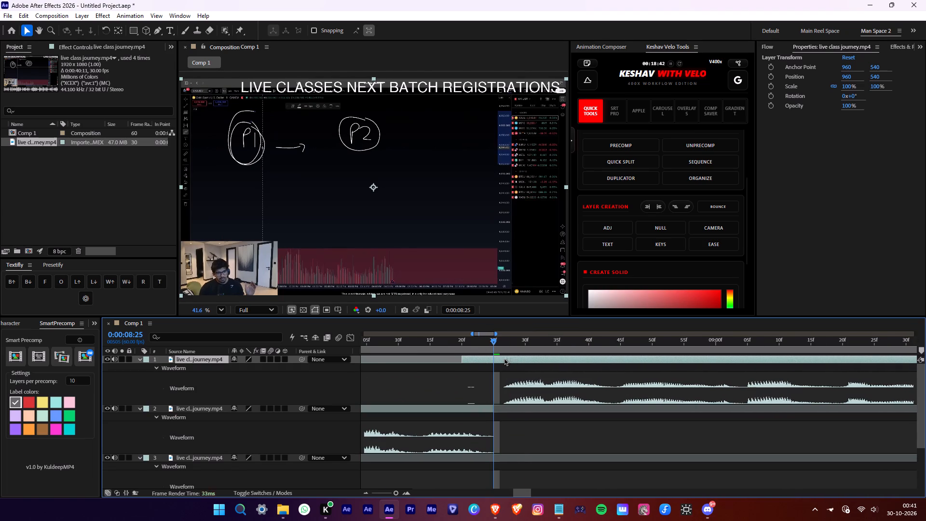
pyautogui.moveTo(504, 358); pyautogui.dragTo(504, 358)
pyautogui.hotkey('alt', 'd')
pyautogui.click(490, 361)
pyautogui.click(487, 366)
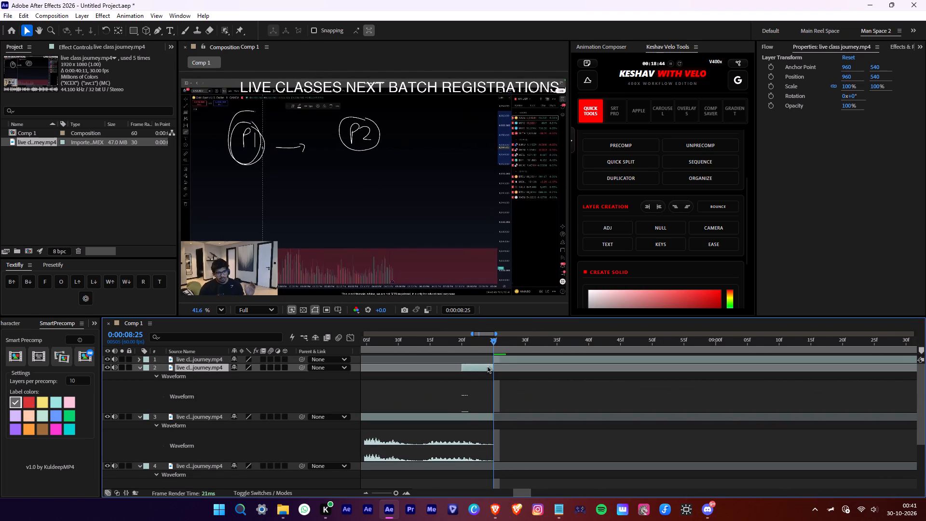
pyautogui.press('Delete')
pyautogui.click(511, 361)
pyautogui.press('l')
pyautogui.press('l')
# Split the clip at the pause at 0:00:13:19 and show the waveform of the later piece.
pyautogui.keyDown('alt'); pyautogui.scroll(-2, 562, 387); pyautogui.keyUp('alt')
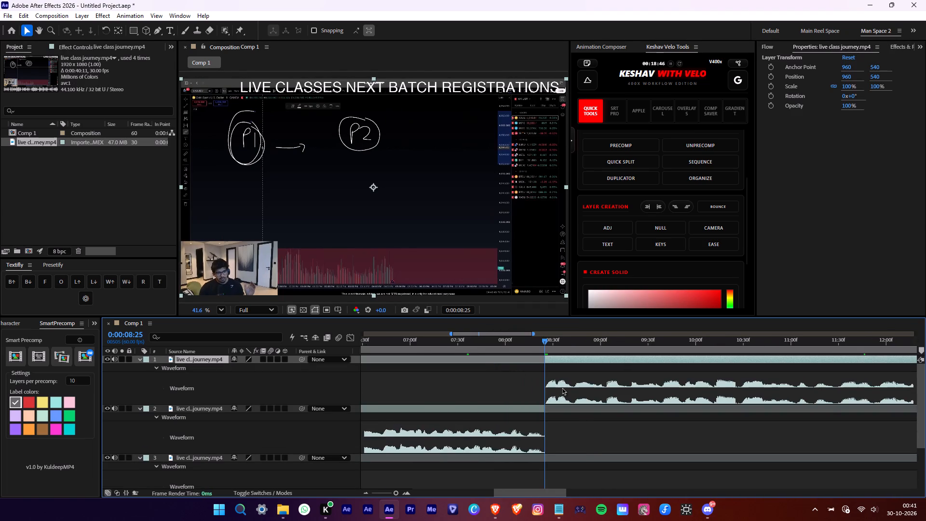
pyautogui.moveTo(561, 387); pyautogui.dragTo(304, 392, button='middle')
pyautogui.moveTo(656, 402); pyautogui.dragTo(630, 406, button='middle')
pyautogui.moveTo(643, 386); pyautogui.dragTo(489, 395, button='middle')
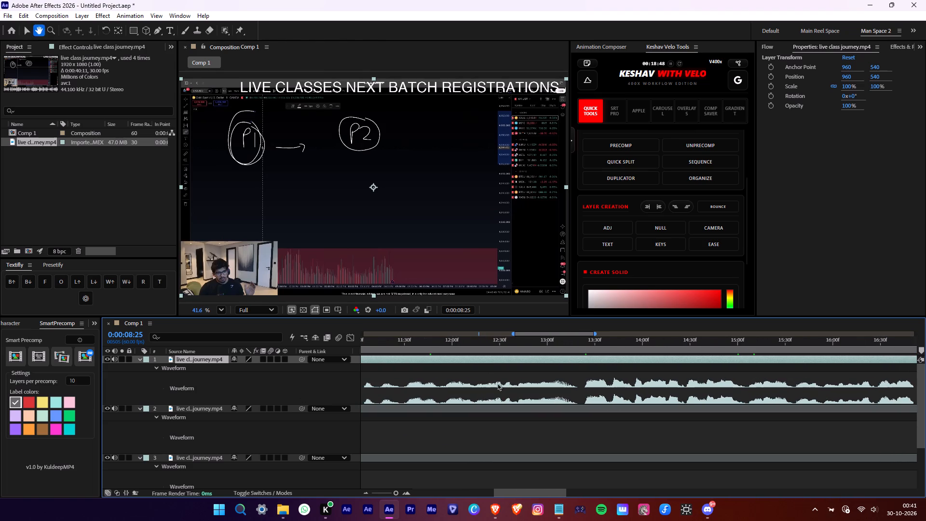
pyautogui.keyDown('alt'); pyautogui.scroll(1, 573, 359); pyautogui.keyUp('alt')
pyautogui.moveTo(578, 347); pyautogui.dragTo(583, 347)
pyautogui.hotkey('alt', 'd')
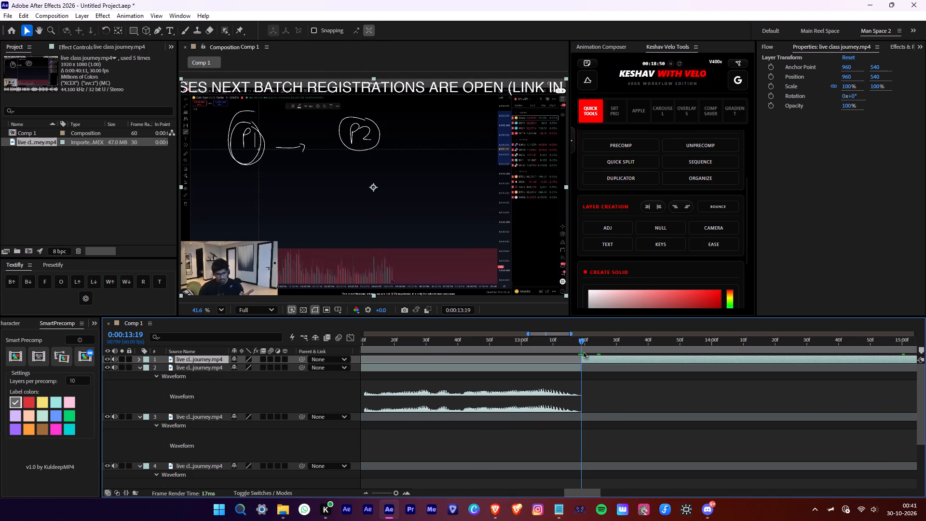
pyautogui.press('l')
pyautogui.press('l')
# Slide the later piece back so speech starts at 0:00:13:19, delete the silent part before it and show the remaining piece's waveform.
pyautogui.moveTo(598, 361); pyautogui.dragTo(583, 361)
pyautogui.hotkey('alt', 'd')
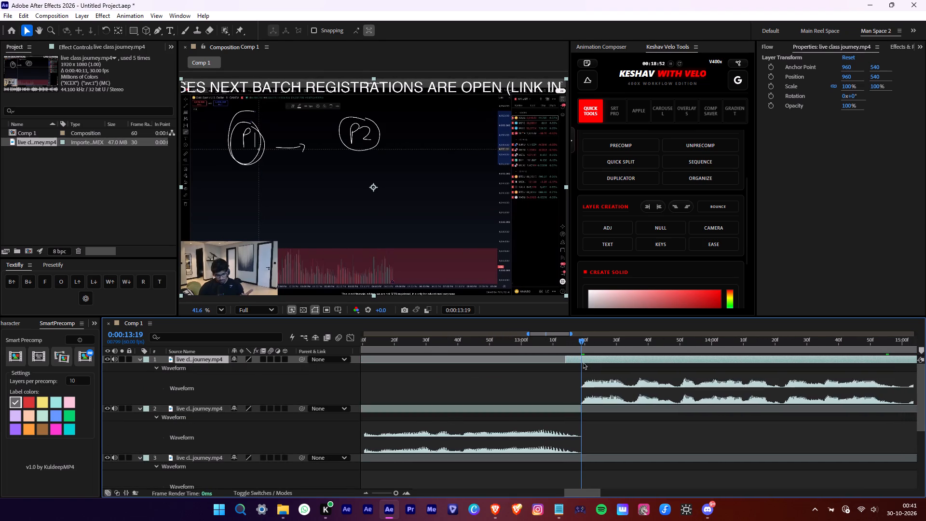
pyautogui.click(581, 367)
pyautogui.press('Delete')
pyautogui.click(590, 362)
pyautogui.press('l')
pyautogui.press('l')
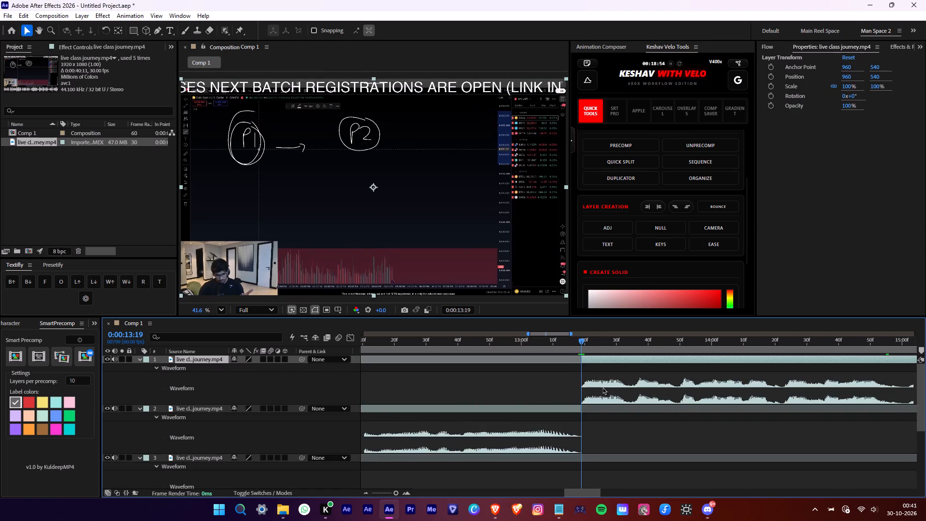
# Split the clip at the pause at 0:00:20:40 and show the waveform of the later piece.
pyautogui.keyDown('alt'); pyautogui.scroll(-2, 602, 387); pyautogui.keyUp('alt')
pyautogui.moveTo(603, 388); pyautogui.dragTo(412, 412, button='middle')
pyautogui.keyDown('alt'); pyautogui.scroll(1, 494, 391); pyautogui.keyUp('alt')
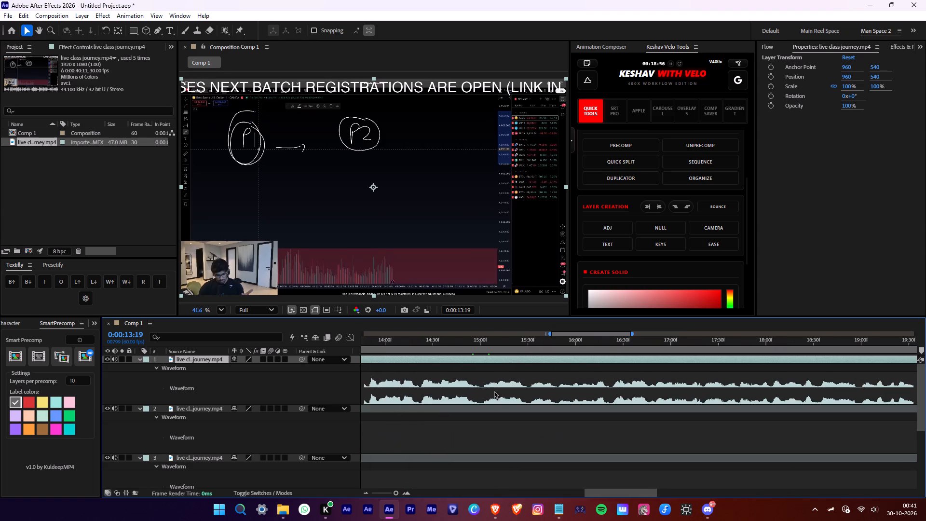
pyautogui.keyDown('alt'); pyautogui.scroll(-1, 494, 391); pyautogui.keyUp('alt')
pyautogui.moveTo(585, 398); pyautogui.dragTo(364, 403, button='middle')
pyautogui.moveTo(589, 401); pyautogui.dragTo(566, 402, button='middle')
pyautogui.keyDown('alt'); pyautogui.scroll(2, 506, 373); pyautogui.keyUp('alt')
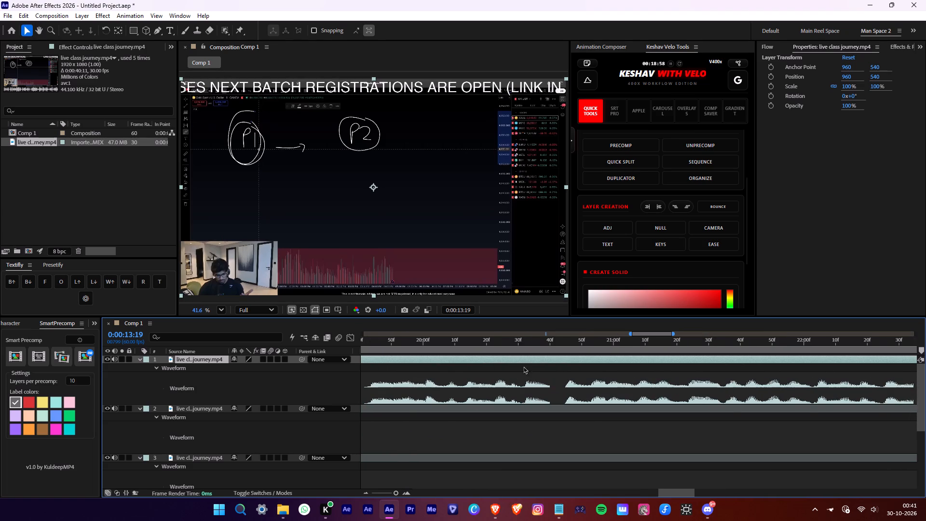
pyautogui.keyDown('alt'); pyautogui.scroll(2, 550, 353); pyautogui.keyUp('alt')
pyautogui.click(550, 352)
pyautogui.hotkey('alt', 'd')
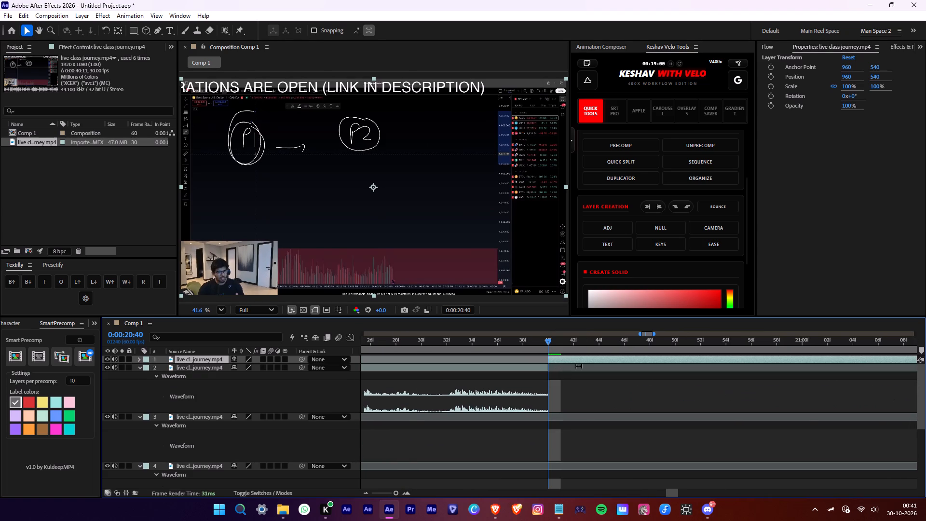
pyautogui.press('l')
pyautogui.press('l')
# Slide the later piece back so speech starts at 0:00:20:40, delete the silent part before it and show the remaining piece's waveform.
pyautogui.moveTo(590, 359); pyautogui.dragTo(529, 361)
pyautogui.hotkey('alt', 'd')
pyautogui.click(531, 365)
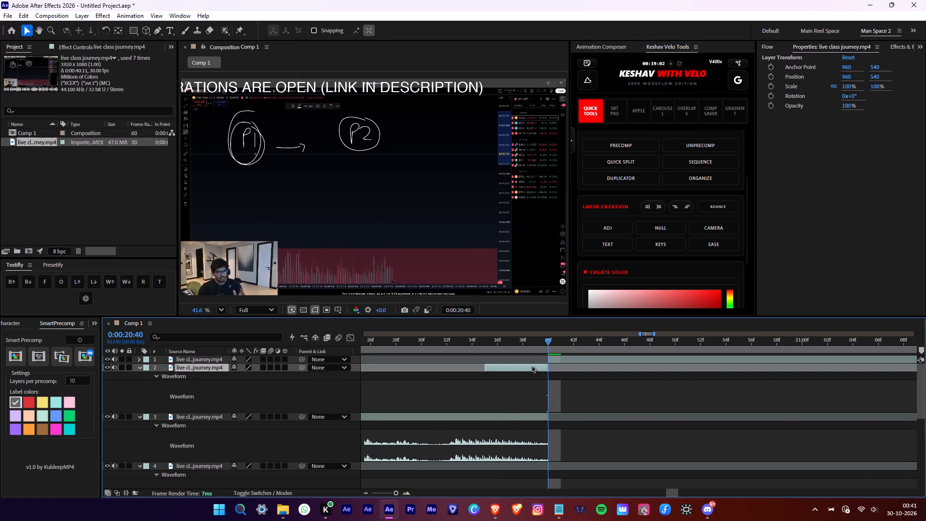
pyautogui.press('Delete')
pyautogui.click(566, 361)
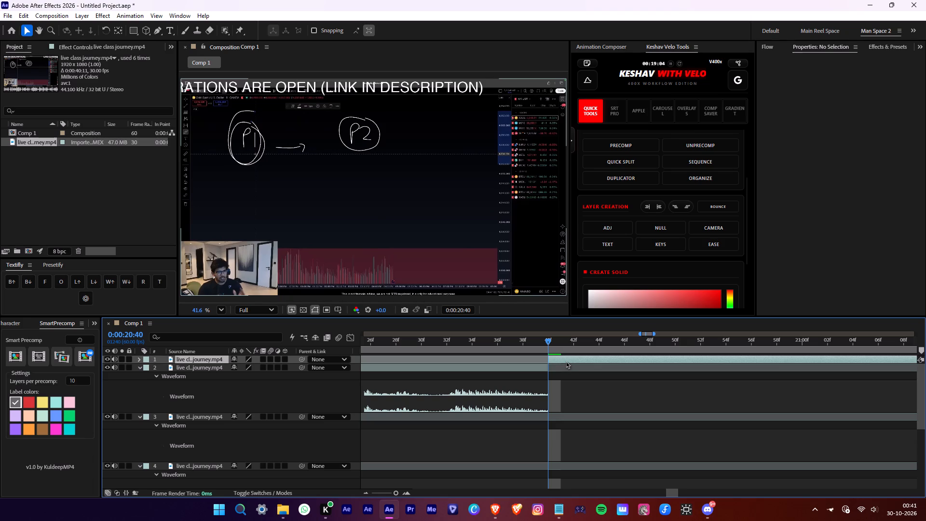
pyautogui.write('ll')
# Split the clip at the pause at 0:00:24:12 and show the waveform of the later piece.
pyautogui.keyDown('alt'); pyautogui.scroll(-3, 582, 393); pyautogui.keyUp('alt')
pyautogui.moveTo(579, 396); pyautogui.dragTo(556, 398, button='middle')
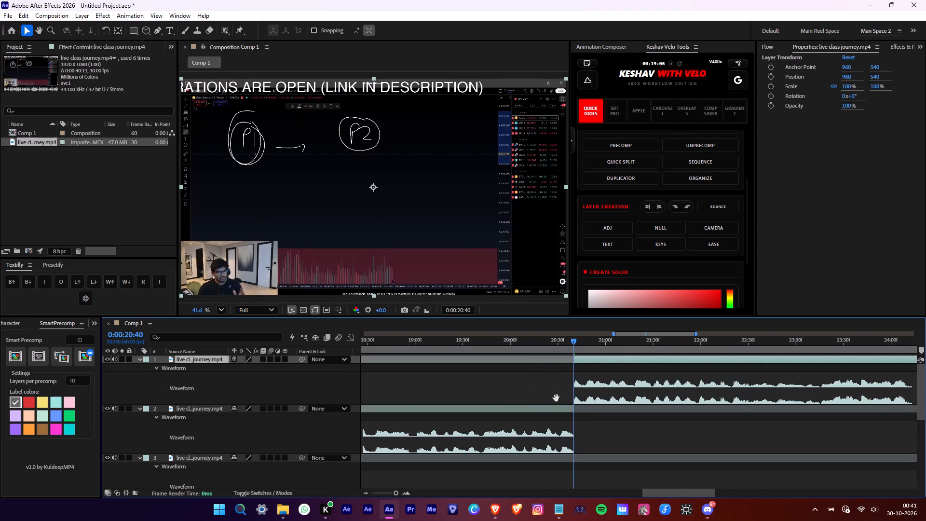
pyautogui.moveTo(556, 398); pyautogui.dragTo(309, 413, button='middle')
pyautogui.moveTo(667, 414); pyautogui.dragTo(636, 413, button='middle')
pyautogui.keyDown('alt'); pyautogui.scroll(1, 627, 380); pyautogui.keyUp('alt')
pyautogui.click(608, 344)
pyautogui.hotkey('alt', 'd')
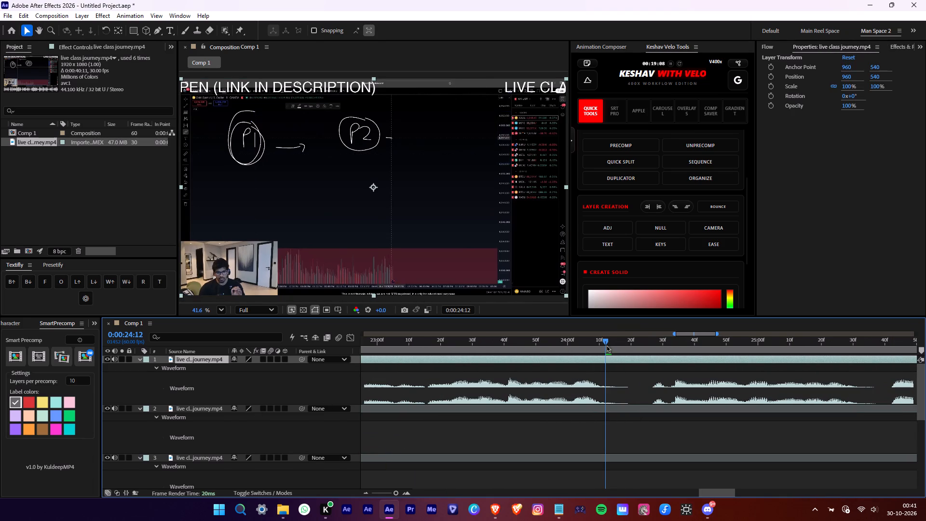
pyautogui.press('l')
pyautogui.press('l')
# Slide the later piece back so speech starts at 0:00:24:12, delete the silent part before it and show the remaining piece's waveform.
pyautogui.moveTo(656, 357); pyautogui.dragTo(610, 361)
pyautogui.hotkey('alt', 'd')
pyautogui.click(601, 366)
pyautogui.press('Delete')
pyautogui.click(618, 359)
pyautogui.press('l')
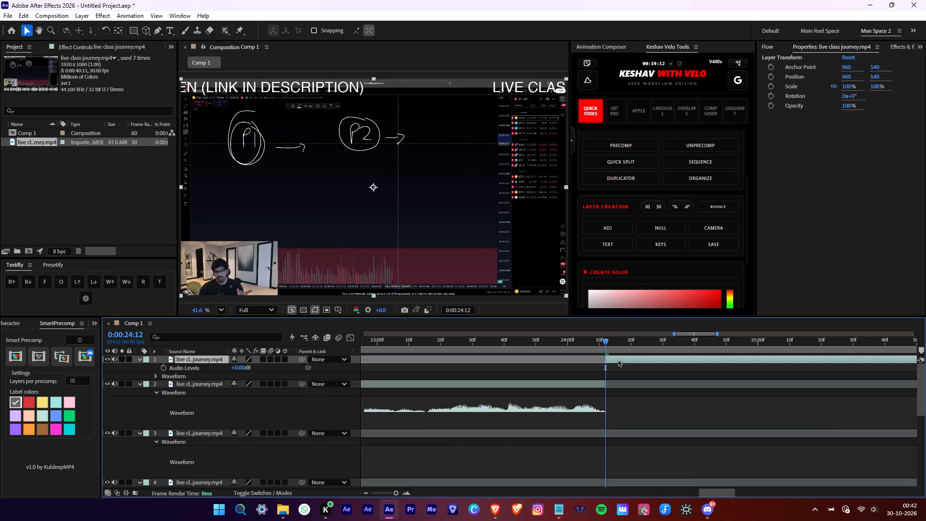
pyautogui.press('l')
# Split the clip at the pause at 0:00:25:17 and show the waveform of the later piece.
pyautogui.keyDown('alt'); pyautogui.scroll(-1, 624, 385); pyautogui.keyUp('alt')
pyautogui.keyDown('alt'); pyautogui.moveTo(624, 385); pyautogui.dragTo(468, 401, button='middle'); pyautogui.keyUp('alt')
pyautogui.click(562, 347)
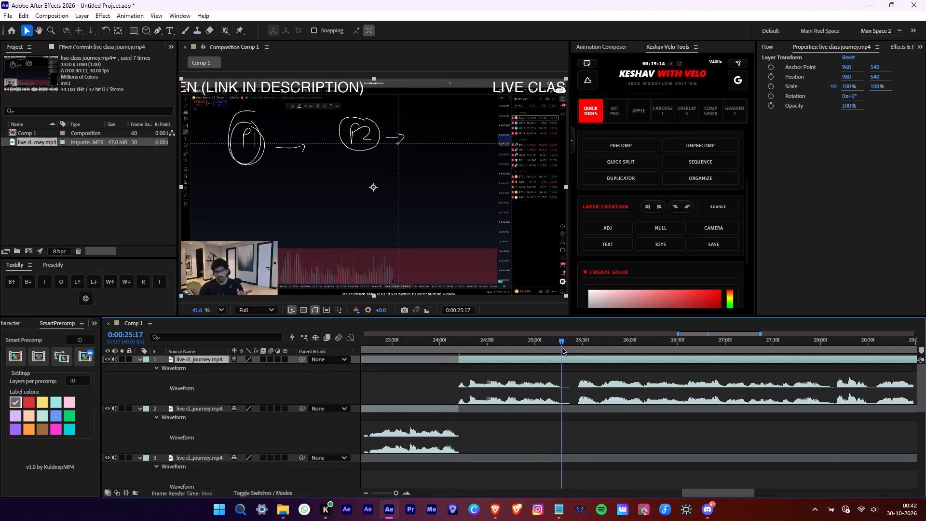
pyautogui.keyDown('alt'); pyautogui.scroll(1, 562, 347); pyautogui.keyUp('alt')
pyautogui.hotkey('alt', 'd')
pyautogui.press('l')
pyautogui.press('l')
# Slide the later piece back so speech starts at 0:00:25:17, delete the silent part before it and show the remaining piece's waveform.
pyautogui.moveTo(617, 360); pyautogui.dragTo(584, 362)
pyautogui.click(584, 362)
pyautogui.hotkey('alt', 'd')
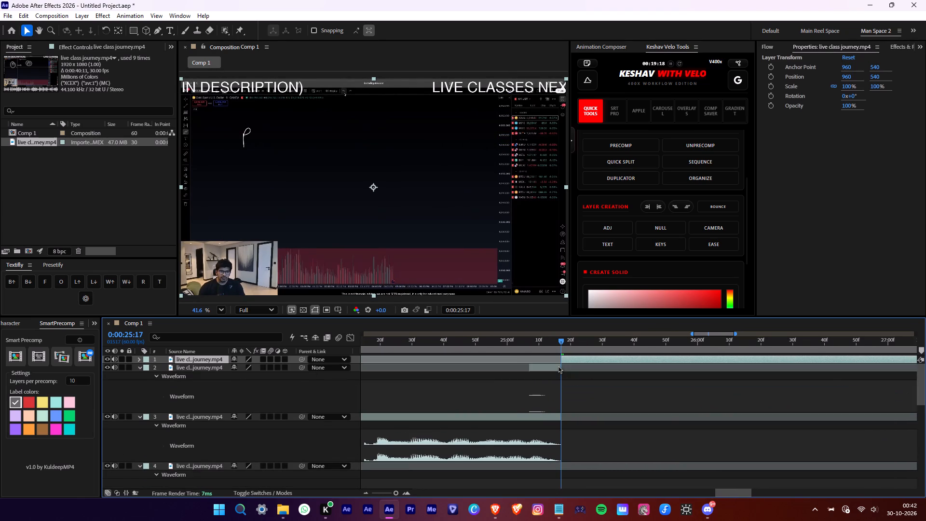
pyautogui.click(558, 366)
pyautogui.press('Delete')
pyautogui.click(579, 358)
pyautogui.write('ll')
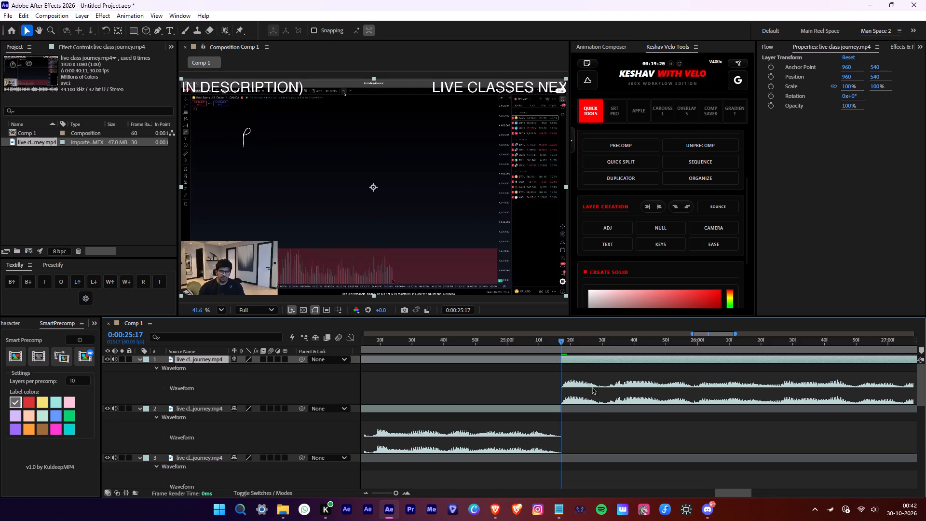
# Split the clip at 0:00:27:55, trim the silence off the start of the later piece and close the gap.
pyautogui.scroll(-2, 598, 389)
pyautogui.keyDown('alt'); pyautogui.moveTo(598, 389); pyautogui.dragTo(383, 432, button='middle'); pyautogui.keyUp('alt')
pyautogui.keyDown('alt'); pyautogui.scroll(1, 624, 360); pyautogui.keyUp('alt')
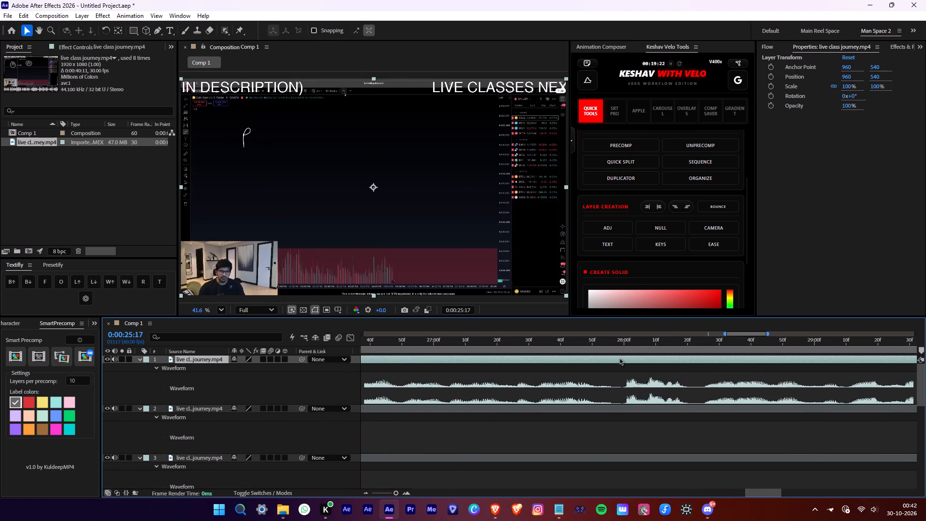
pyautogui.click(608, 352)
pyautogui.hotkey('alt', 'd')
pyautogui.press('l')
pyautogui.press('l')
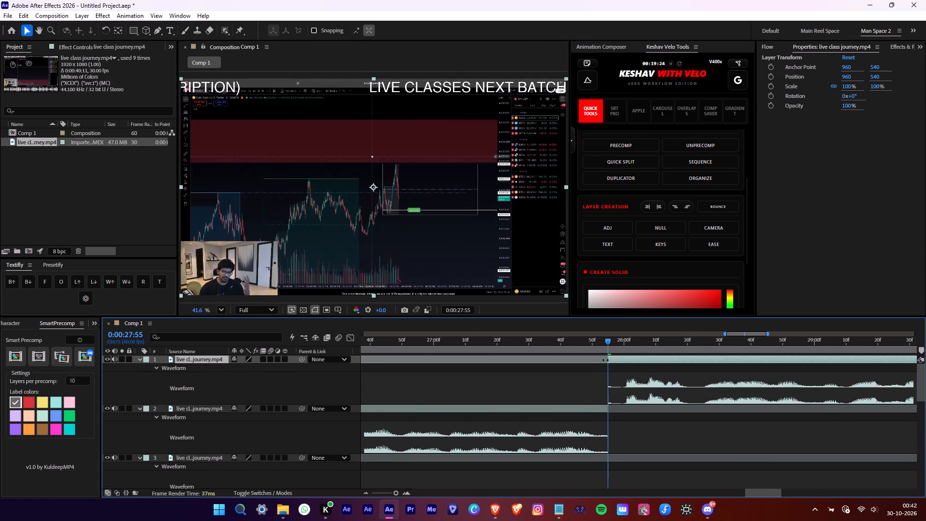
pyautogui.moveTo(605, 360); pyautogui.dragTo(619, 360)
pyautogui.moveTo(630, 360); pyautogui.dragTo(619, 360)
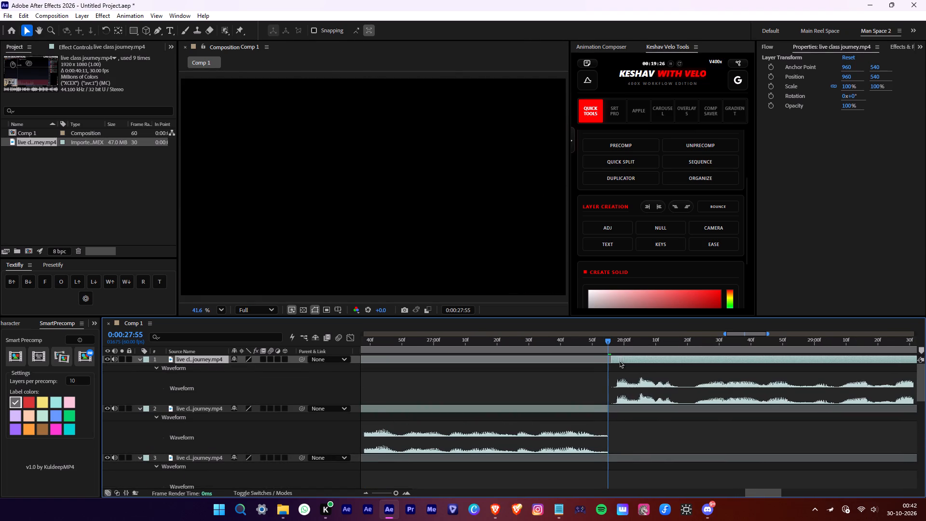
pyautogui.moveTo(619, 360); pyautogui.dragTo(616, 360)
# Split the clip at the pause at 0:00:28:16 and show the waveform of the later piece.
pyautogui.keyDown('alt'); pyautogui.scroll(-1, 618, 366); pyautogui.keyUp('alt')
pyautogui.keyDown('alt'); pyautogui.scroll(1, 629, 368); pyautogui.keyUp('alt')
pyautogui.moveTo(653, 354); pyautogui.dragTo(661, 353)
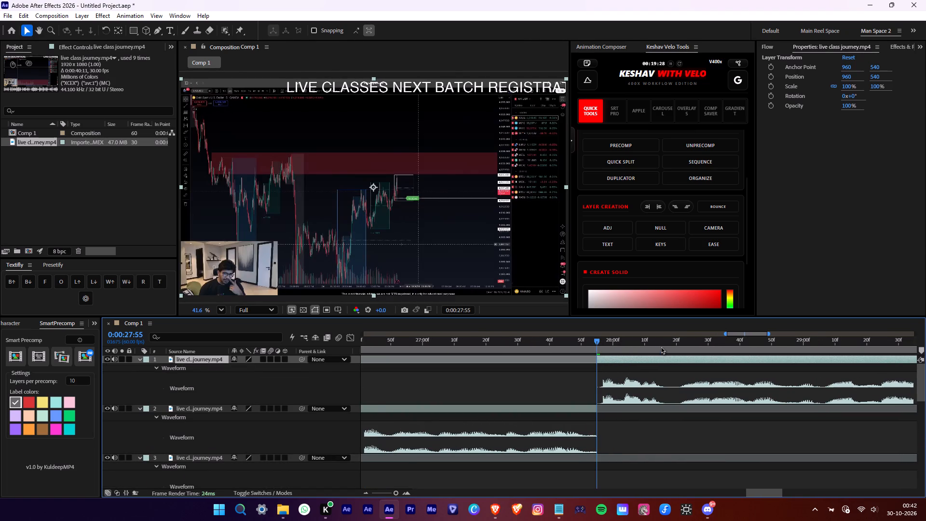
pyautogui.click(661, 346)
pyautogui.hotkey('alt', 'd')
pyautogui.press('l')
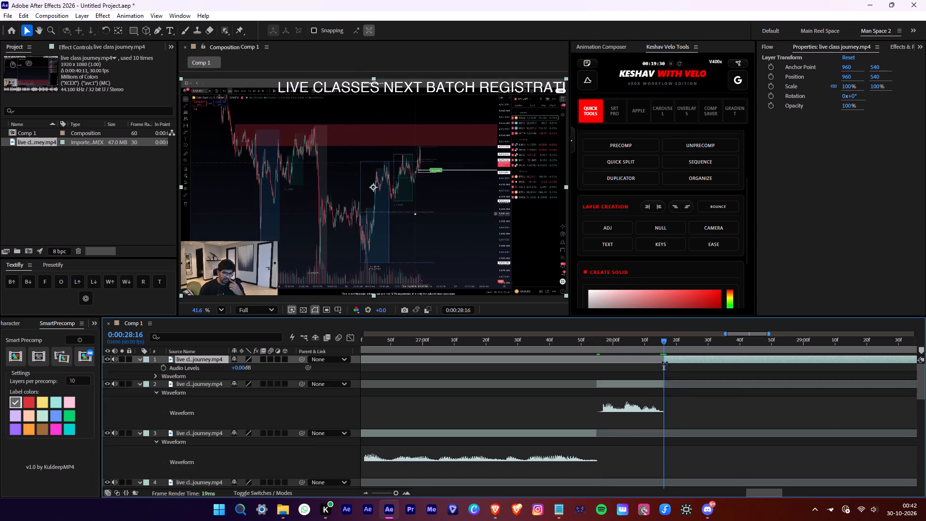
pyautogui.press('l')
# Slide the later piece back so speech starts at 0:00:28:16, delete the silent part before it and show the remaining piece's waveform.
pyautogui.moveTo(676, 361); pyautogui.dragTo(660, 361)
pyautogui.hotkey('alt', 'd')
pyautogui.click(660, 367)
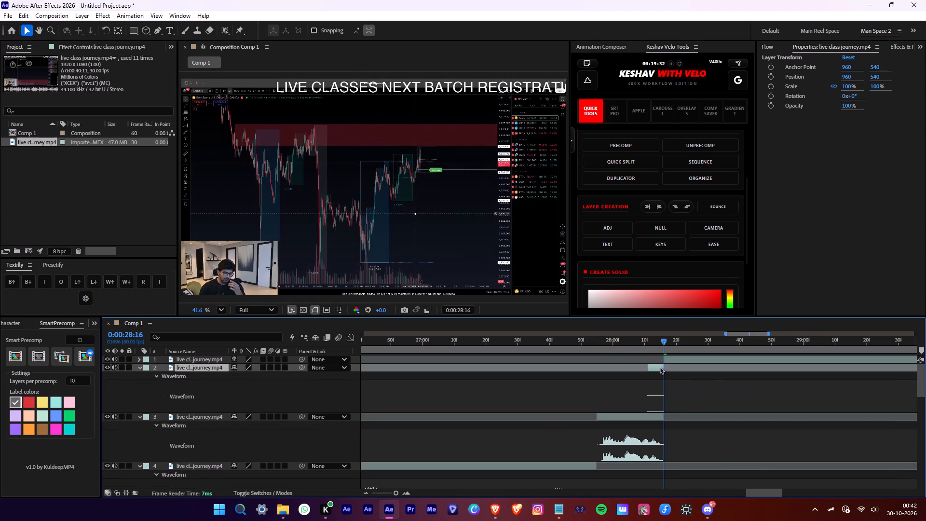
pyautogui.press('Delete')
pyautogui.click(679, 360)
pyautogui.write('ll')
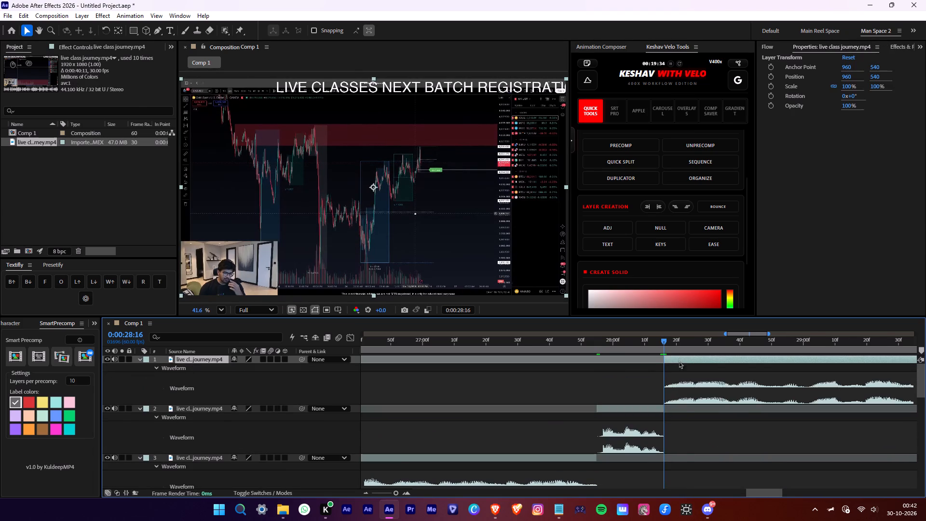
# Split the clip at the pause at 0:00:31:05 and show the waveform of the later piece.
pyautogui.keyDown('alt'); pyautogui.scroll(-1, 708, 393); pyautogui.keyUp('alt')
pyautogui.moveTo(693, 395); pyautogui.dragTo(334, 394, button='middle')
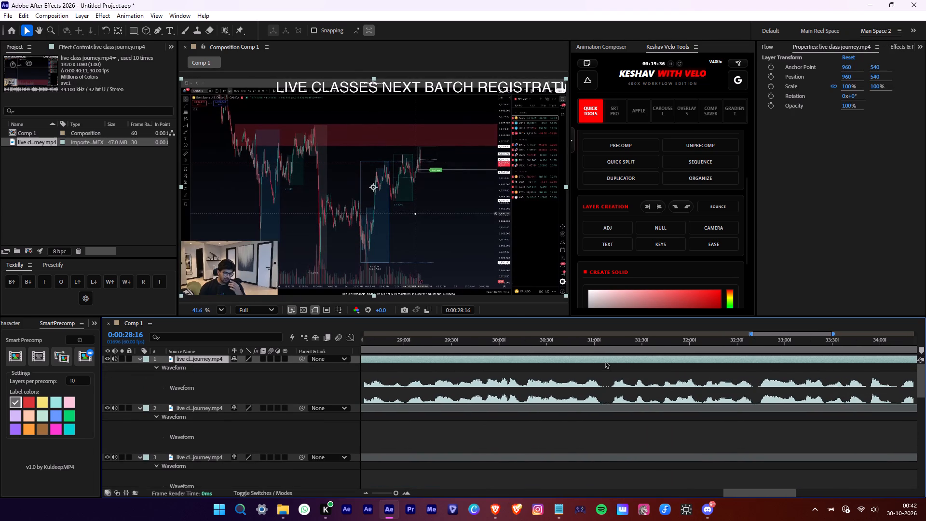
pyautogui.click(601, 347)
pyautogui.hotkey('alt', 'd')
pyautogui.press('l')
pyautogui.press('l')
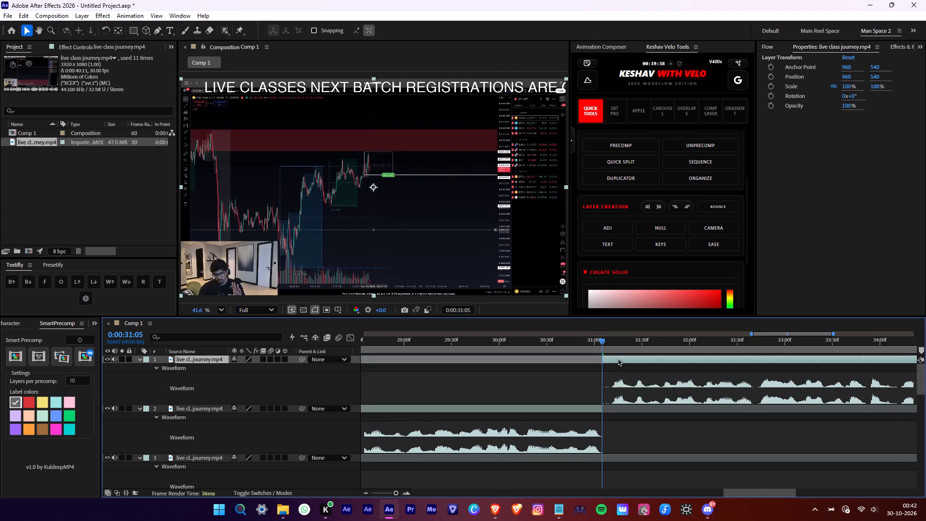
# Slide the later piece back so speech starts at 0:00:31:05, delete the silent part before it and show the remaining piece's waveform.
pyautogui.keyDown('alt'); pyautogui.scroll(1, 618, 358); pyautogui.keyUp('alt')
pyautogui.moveTo(618, 358); pyautogui.dragTo(599, 362)
pyautogui.hotkey('alt', 'd')
pyautogui.click(586, 368)
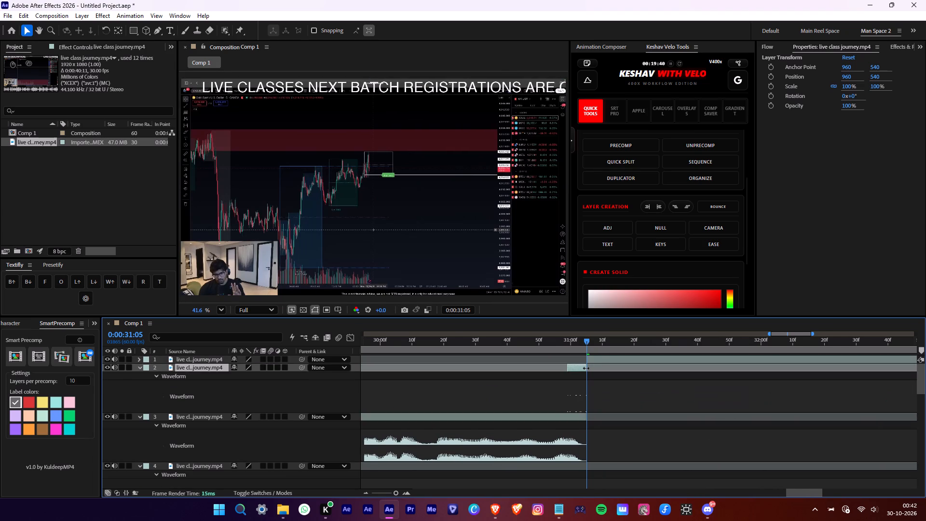
pyautogui.press('Delete')
pyautogui.click(601, 360)
pyautogui.write('ll')
# Split the clip at the pause at 0:00:32:33 and show the waveform of the later piece.
pyautogui.keyDown('alt'); pyautogui.scroll(-1, 646, 370); pyautogui.keyUp('alt')
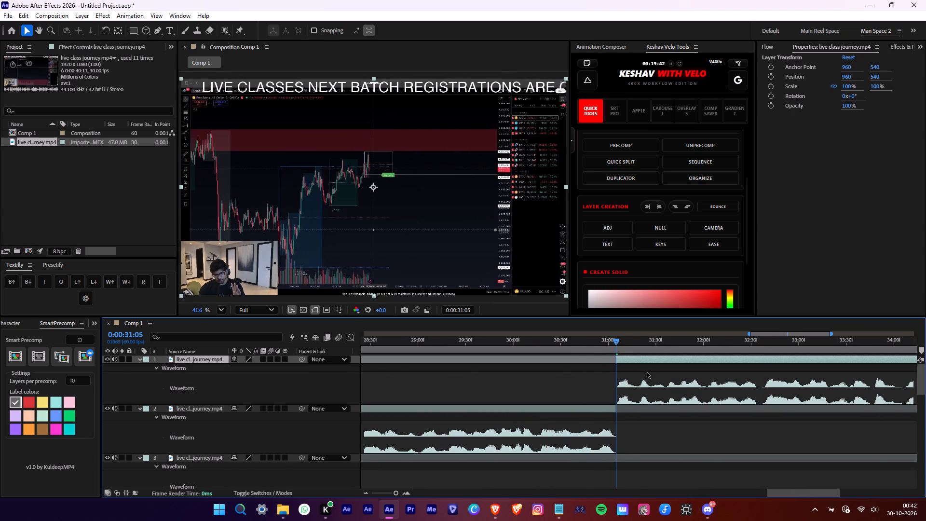
pyautogui.moveTo(646, 371); pyautogui.dragTo(472, 381, button='middle')
pyautogui.keyDown('alt'); pyautogui.scroll(1, 585, 350); pyautogui.keyUp('alt')
pyautogui.click(584, 345)
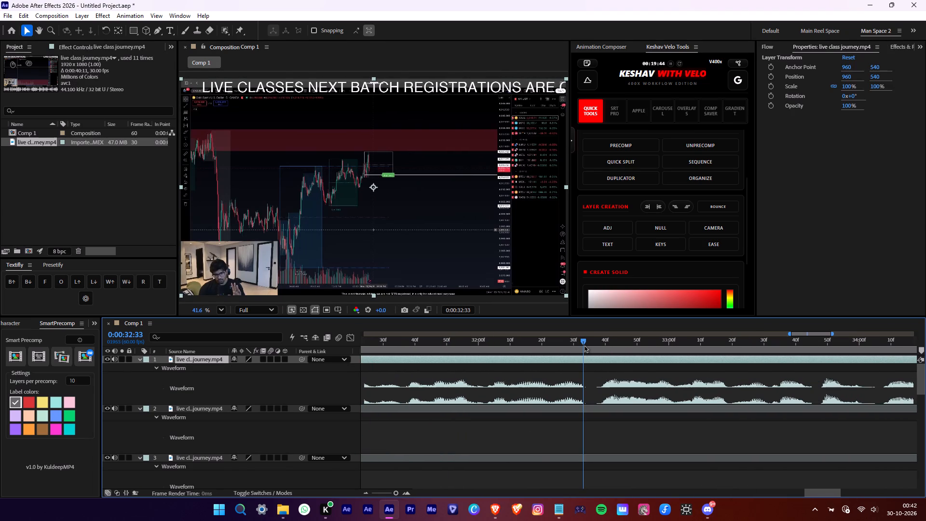
pyautogui.hotkey('alt', 'd')
pyautogui.press('l')
pyautogui.press('l')
# Slide the later piece back so speech starts at 0:00:32:33, delete the silent part before it and show the remaining piece's waveform.
pyautogui.moveTo(609, 358); pyautogui.dragTo(594, 361)
pyautogui.hotkey('alt', 'd')
pyautogui.click(580, 366)
pyautogui.press('Delete')
pyautogui.click(597, 360)
pyautogui.press('l')
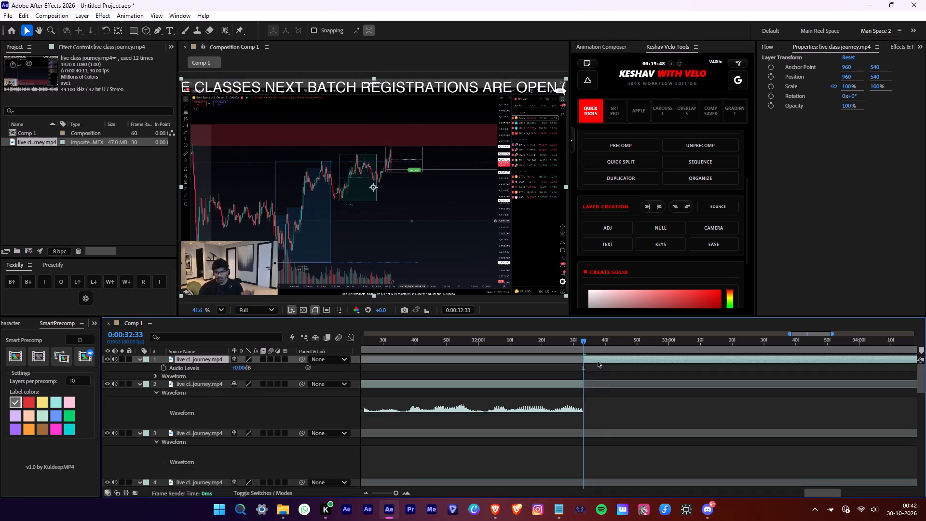
pyautogui.press('l')
# Split the clip at the pause at 0:00:33:40 and show the waveform of the later piece.
pyautogui.moveTo(683, 397); pyautogui.dragTo(457, 408, button='middle')
pyautogui.moveTo(572, 346); pyautogui.dragTo(570, 346)
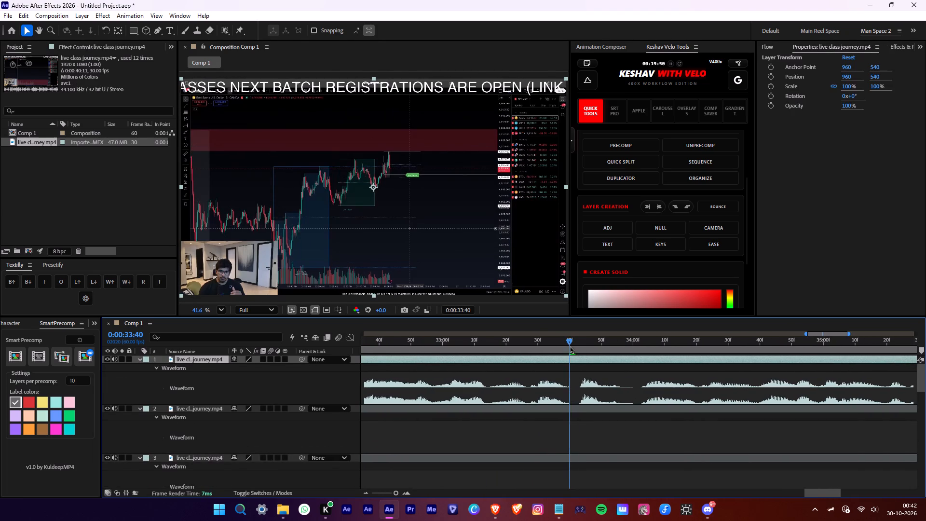
pyautogui.moveTo(570, 346); pyautogui.dragTo(568, 346)
pyautogui.hotkey('alt', 'd')
pyautogui.press('l')
pyautogui.press('l')
# Slide the later piece back so speech starts at 0:00:33:40, delete the silent part before it and show the remaining piece's waveform.
pyautogui.moveTo(587, 359); pyautogui.dragTo(578, 359)
pyautogui.hotkey('alt', 'd')
pyautogui.click(569, 364)
pyautogui.press('Delete')
pyautogui.click(587, 359)
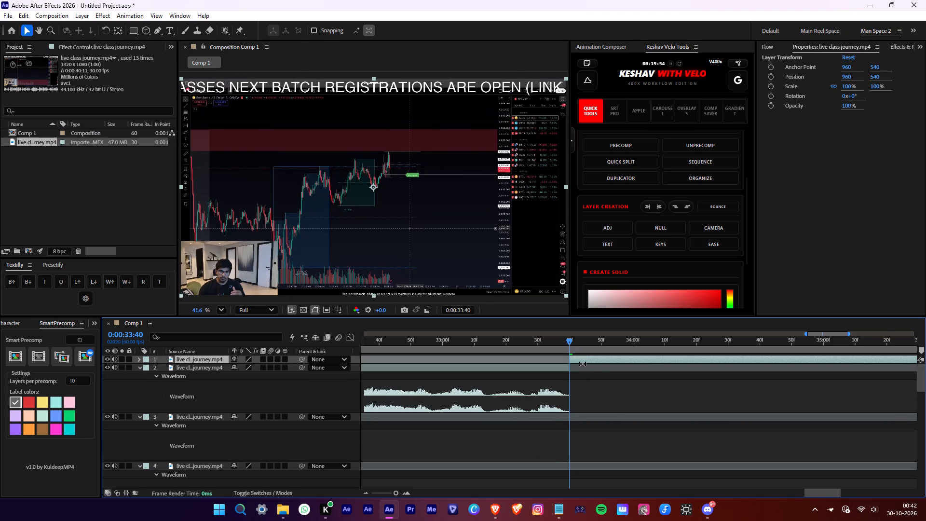
pyautogui.press('l')
pyautogui.press('l')
# Split the clip at the short pause at 0:00:33:53 and show the waveform of the later piece.
pyautogui.moveTo(606, 347); pyautogui.dragTo(612, 347)
pyautogui.hotkey('alt', 'd')
pyautogui.press('l')
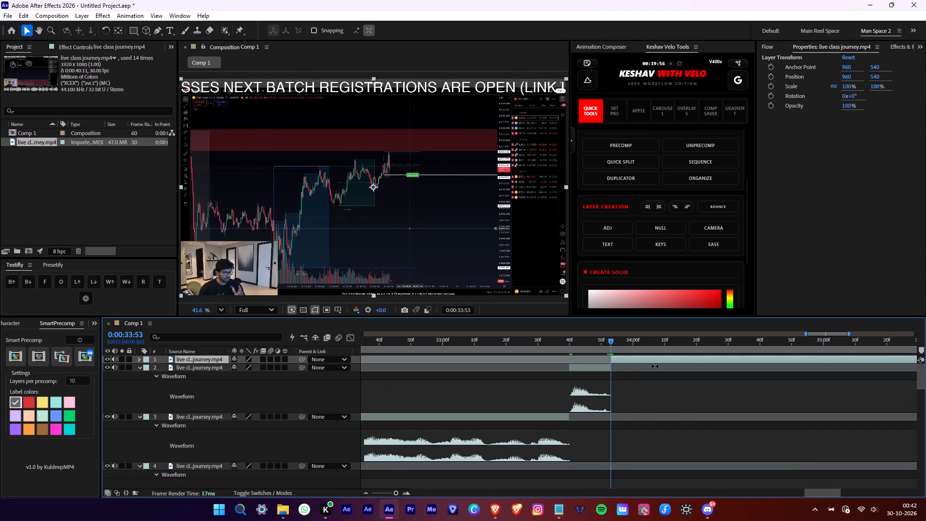
pyautogui.press('l')
# Slide the later piece back so speech starts at 0:00:33:53, delete the silent part before it and select the remaining piece.
pyautogui.moveTo(655, 359); pyautogui.dragTo(634, 361)
pyautogui.hotkey('alt', 'd')
pyautogui.click(607, 367)
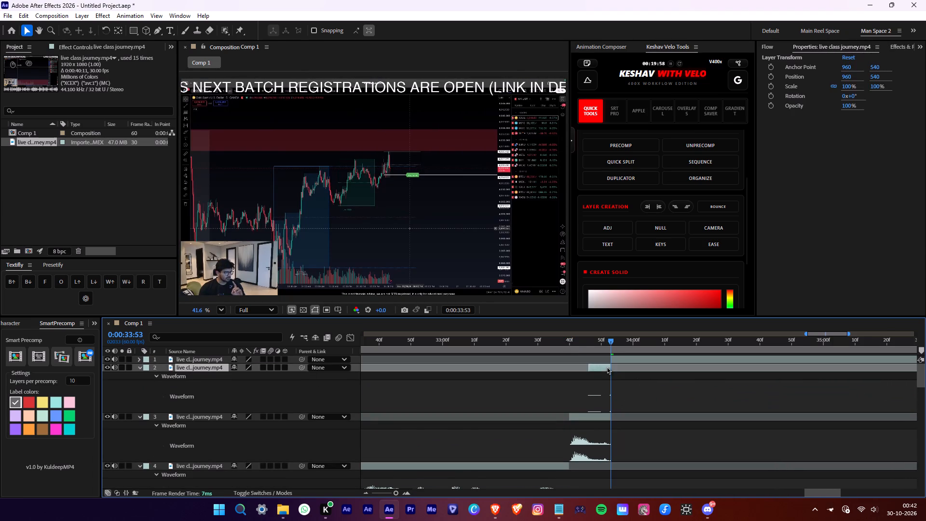
pyautogui.press('Delete')
pyautogui.click(625, 361)
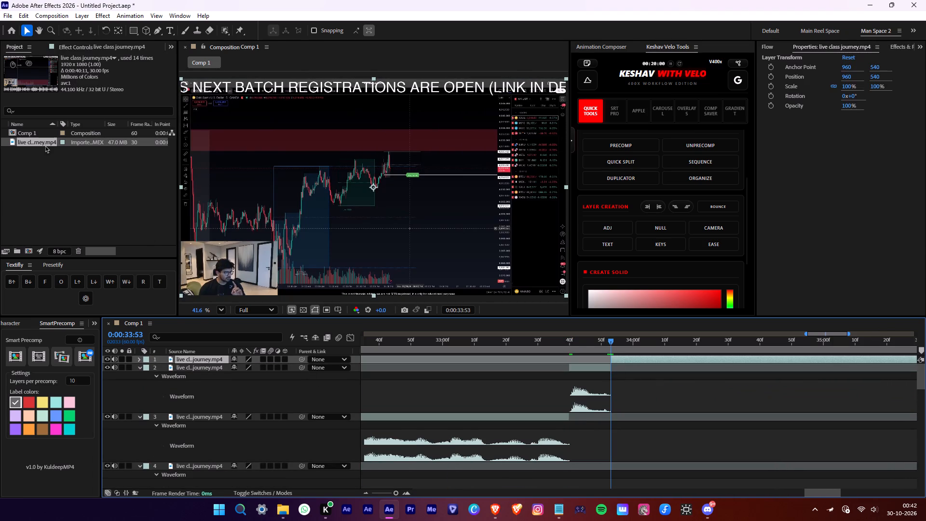
# Save the project under the footage's copied name, live class journey, in Documents > Adobe > Umar works (Project Files).
pyautogui.rightClick(45, 145)
pyautogui.click(82, 325)
pyautogui.moveTo(40, 143); pyautogui.dragTo(16, 143)
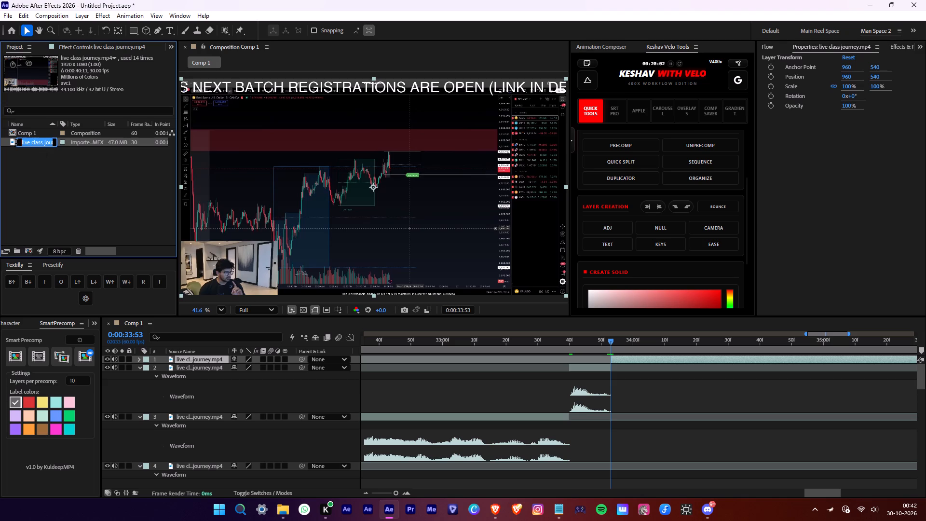
pyautogui.moveTo(16, 143); pyautogui.dragTo(11, 144)
pyautogui.hotkey('ctrl', 'c')
pyautogui.keyDown('ctrl'); pyautogui.click(59, 197); pyautogui.keyUp('ctrl')
pyautogui.hotkey('ctrl', 'shift', 's')
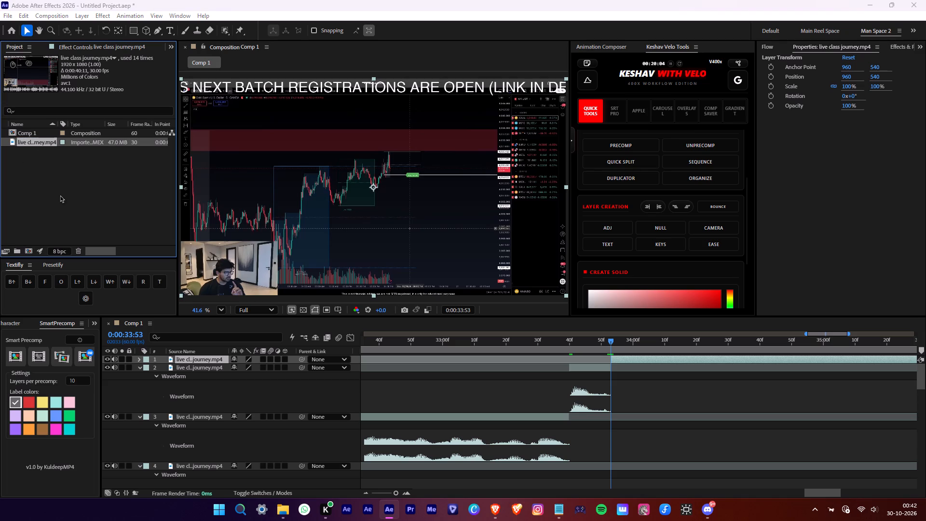
pyautogui.scroll(4, 264, 198)
pyautogui.click(261, 181)
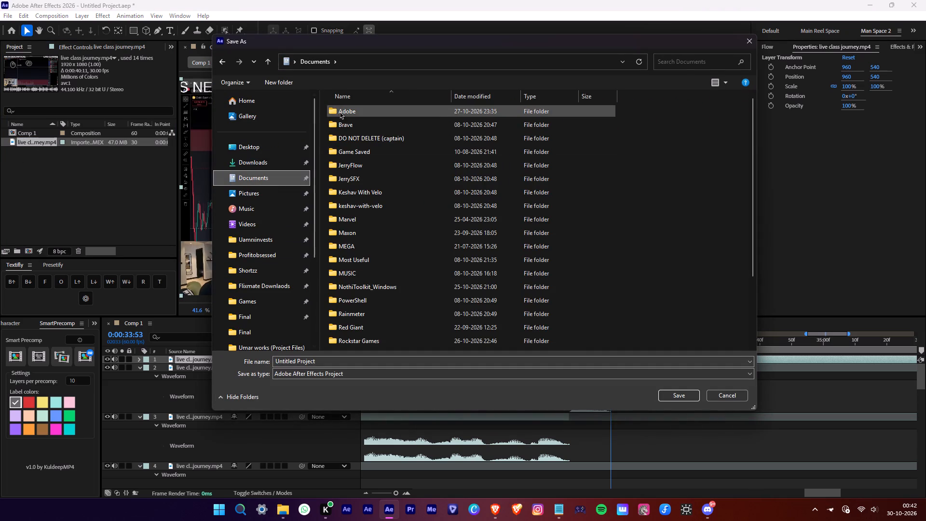
pyautogui.doubleClick(340, 111)
pyautogui.scroll(-2, 368, 245)
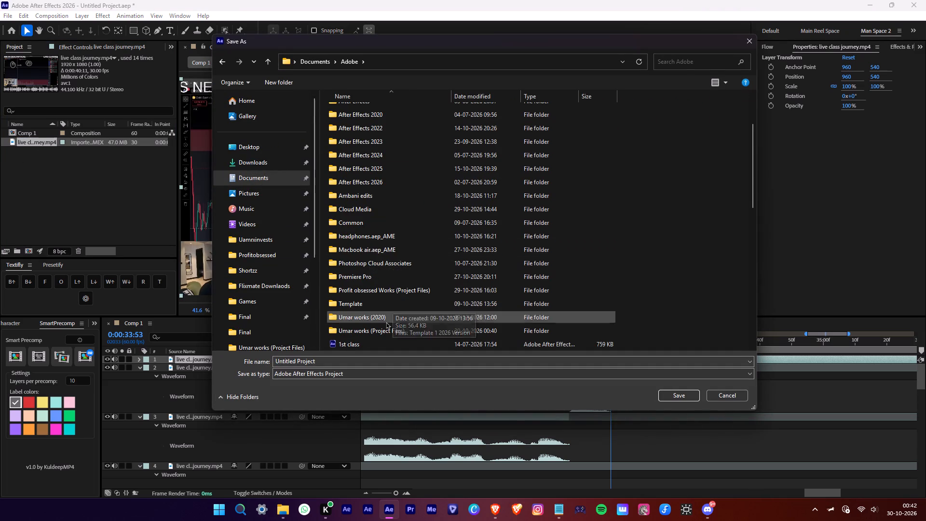
pyautogui.doubleClick(383, 325)
pyautogui.click(345, 360)
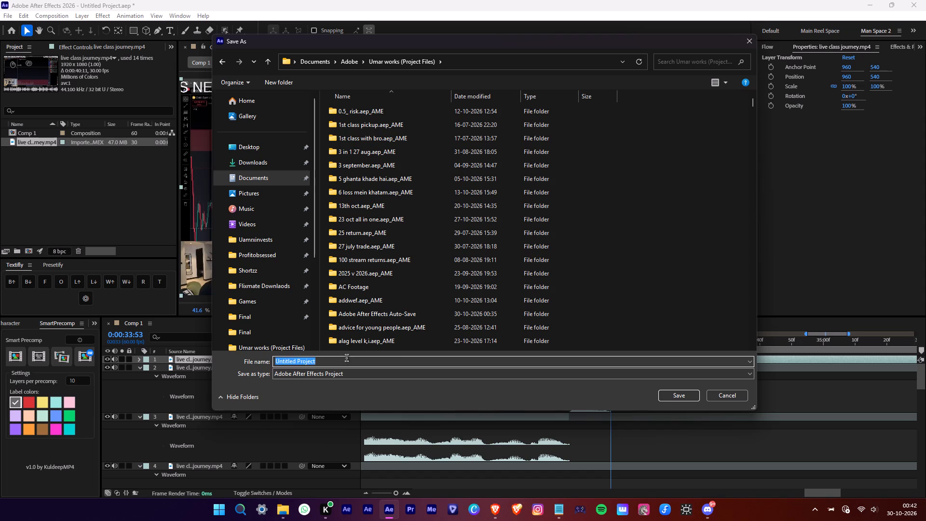
pyautogui.hotkey('ctrl', 'v')
pyautogui.hotkey('ctrl', 'c')
pyautogui.click(680, 393)
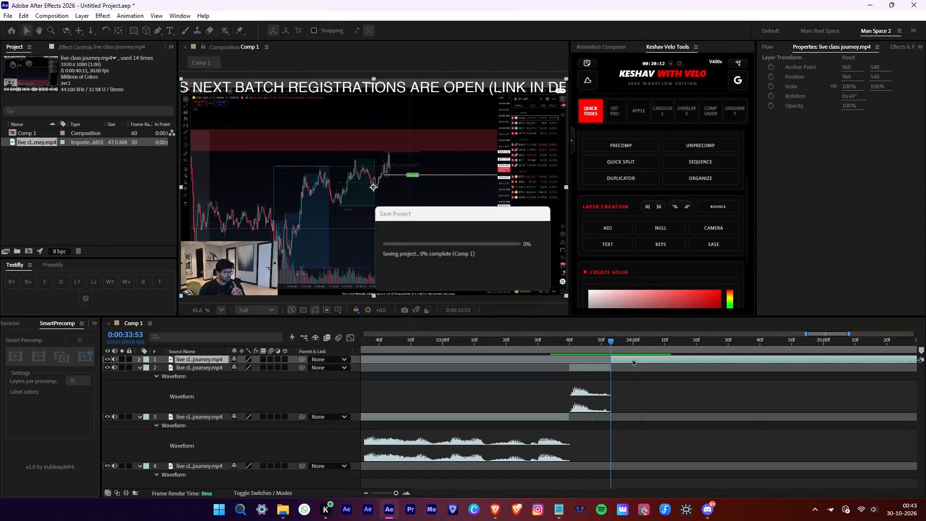
# Show the last piece's waveform and examine it through to its end for remaining pauses.
pyautogui.press('l')
pyautogui.press('l')
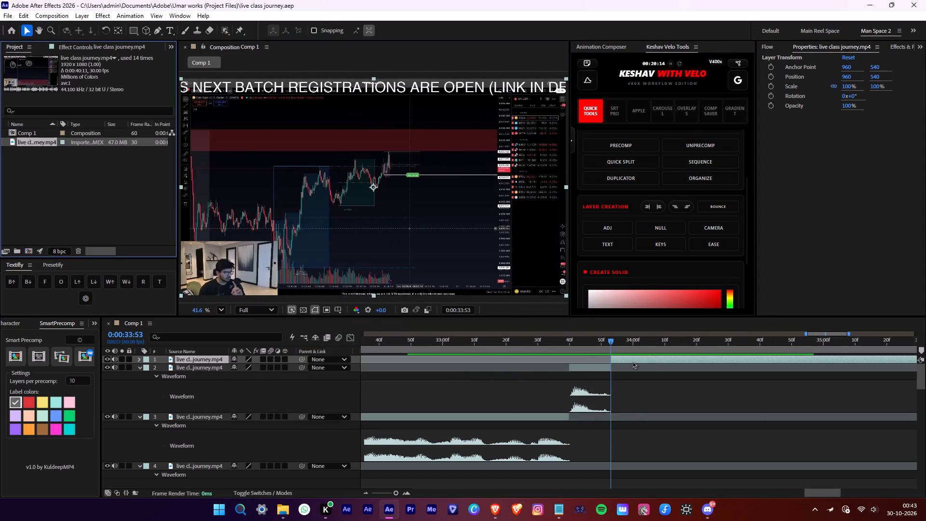
pyautogui.click(633, 358)
pyautogui.write('ll')
pyautogui.keyDown('alt'); pyautogui.scroll(-2, 667, 396); pyautogui.keyUp('alt')
pyautogui.moveTo(667, 396); pyautogui.dragTo(461, 401, button='middle')
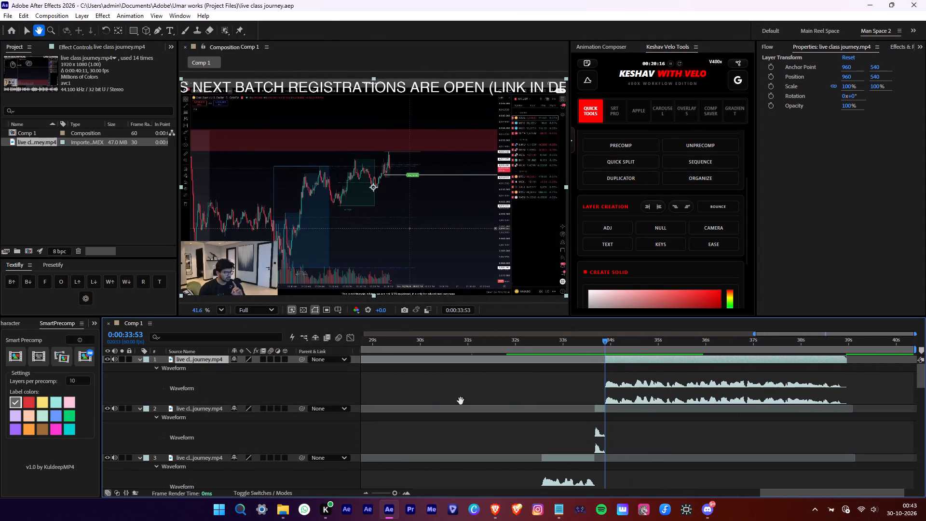
pyautogui.moveTo(461, 401); pyautogui.dragTo(449, 400, button='middle')
# Collapse the properties of all the clip layers and return the playhead to 0:00:00:00.
pyautogui.hotkey('ctrl', 'a')
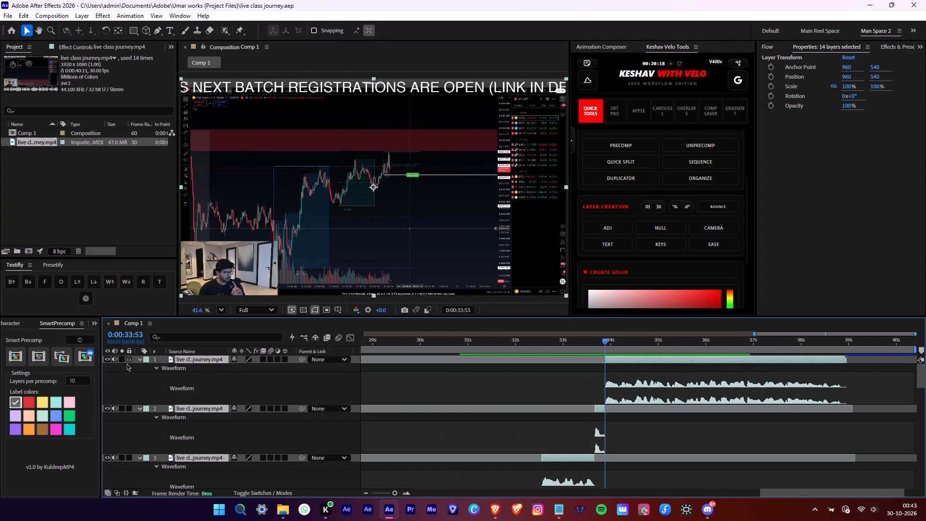
pyautogui.click(138, 360)
pyautogui.keyDown('alt'); pyautogui.scroll(-7, 559, 447); pyautogui.keyUp('alt')
pyautogui.moveTo(829, 344); pyautogui.dragTo(776, 343)
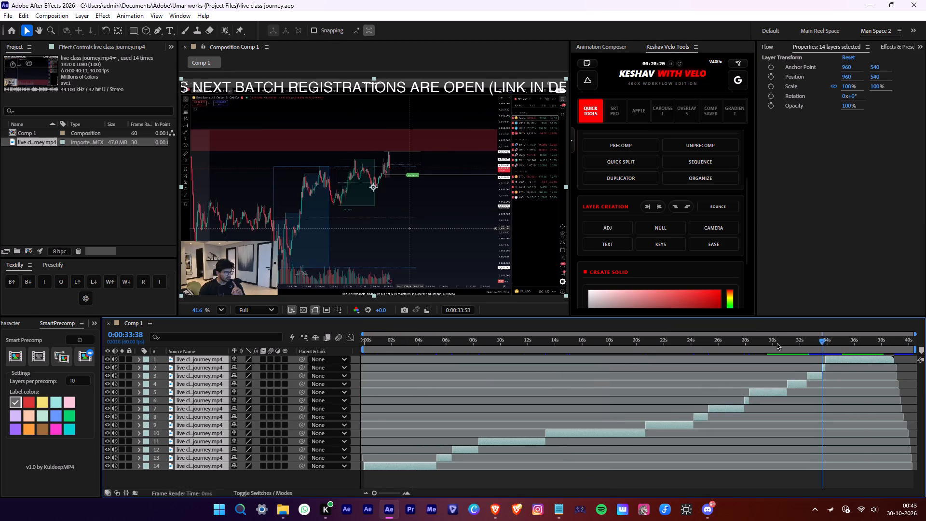
pyautogui.moveTo(776, 343); pyautogui.dragTo(324, 368)
# End the work area at the last clip's out point, 0:00:38:57, and trim the composition to it.
pyautogui.click(905, 371)
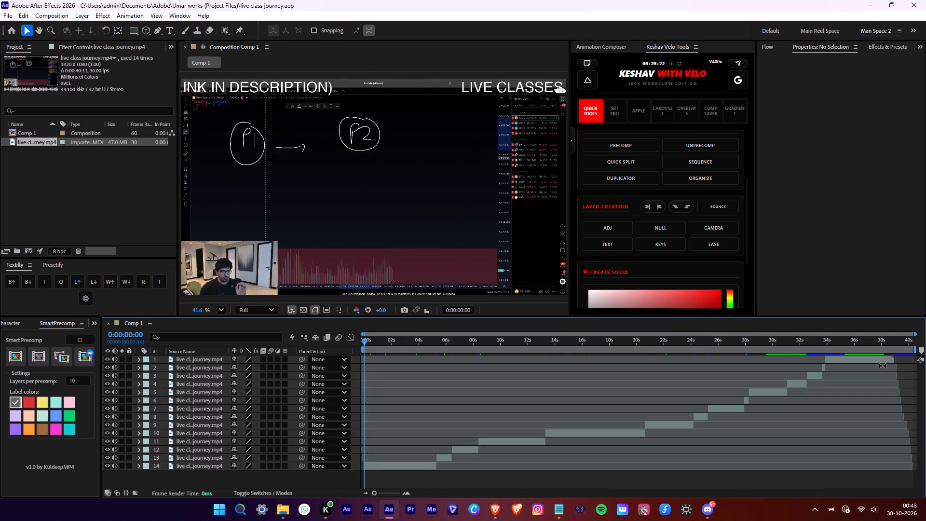
pyautogui.click(879, 363)
pyautogui.click(880, 359)
pyautogui.press('o')
pyautogui.press('n')
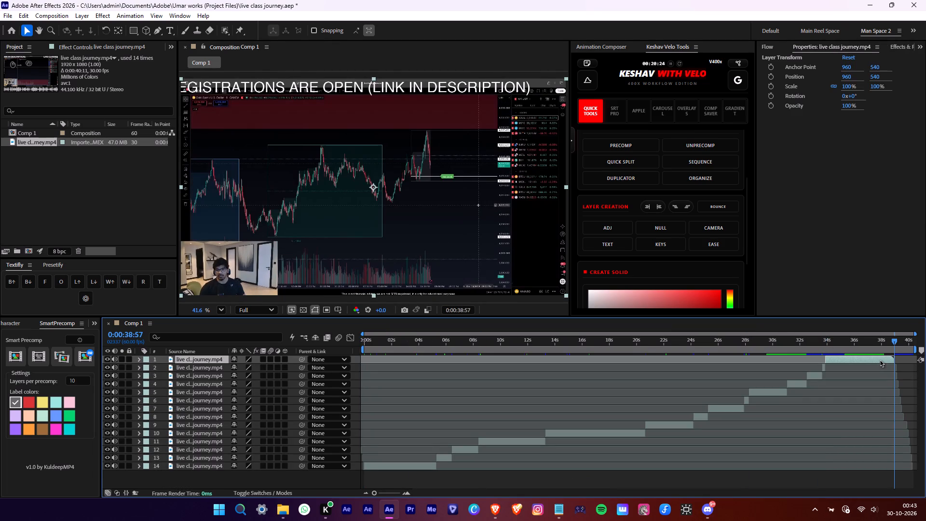
pyautogui.hotkey('ctrl', 'shift', 'x')
# Return the playhead to the start of Comp 1 and duplicate all the clip layers.
pyautogui.moveTo(882, 346); pyautogui.dragTo(443, 356)
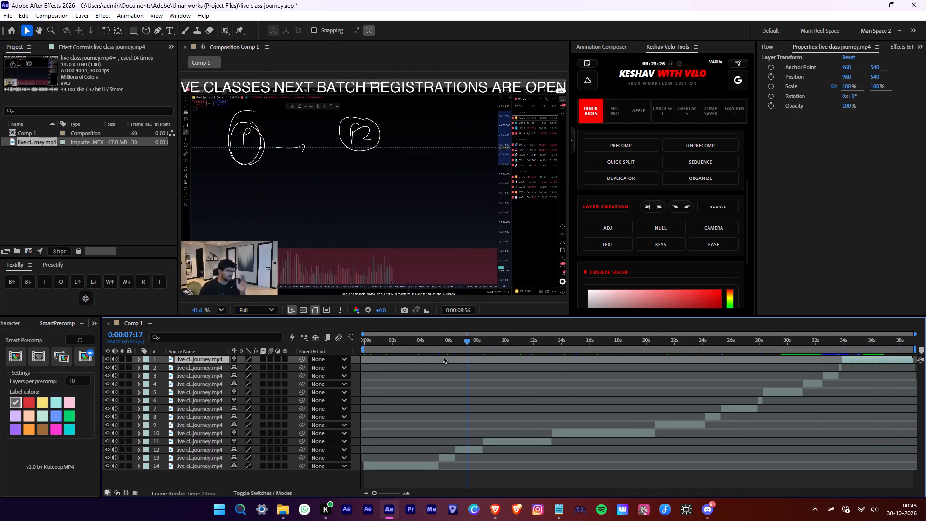
pyautogui.moveTo(443, 356); pyautogui.dragTo(338, 358)
pyautogui.hotkey('ctrl', 'a')
pyautogui.hotkey('ctrl', 'd')
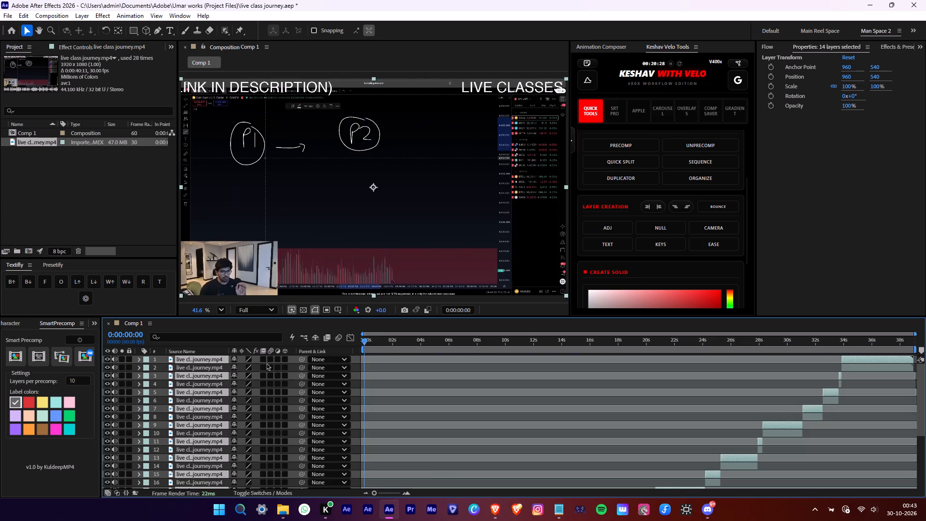
# Enable frame blending and motion blur on the duplicated clips and precompose them with Smart Precomp.
pyautogui.doubleClick(263, 359)
pyautogui.click(270, 358)
pyautogui.click(9, 356)
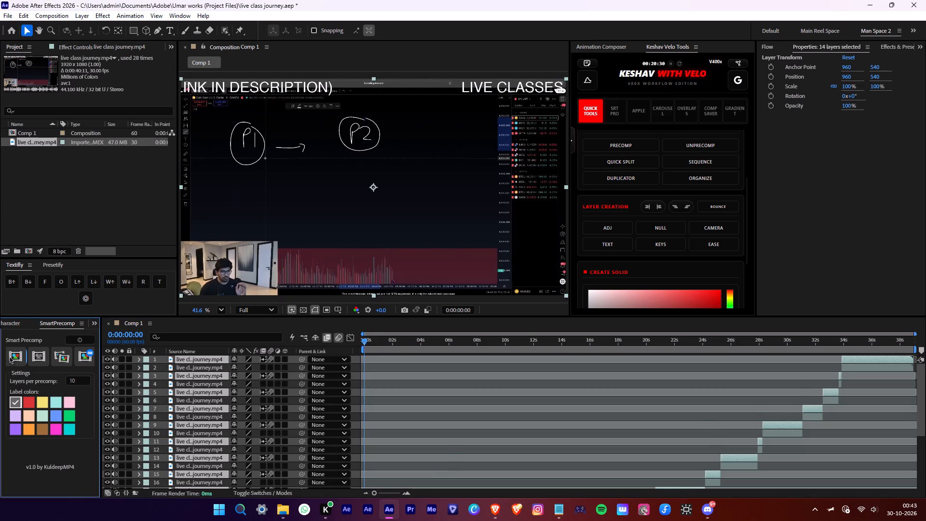
# Enable motion blur on all the remaining clip layers below the precomp and precompose them with Smart Precomp.
pyautogui.click(186, 367)
pyautogui.moveTo(200, 479); pyautogui.dragTo(204, 370)
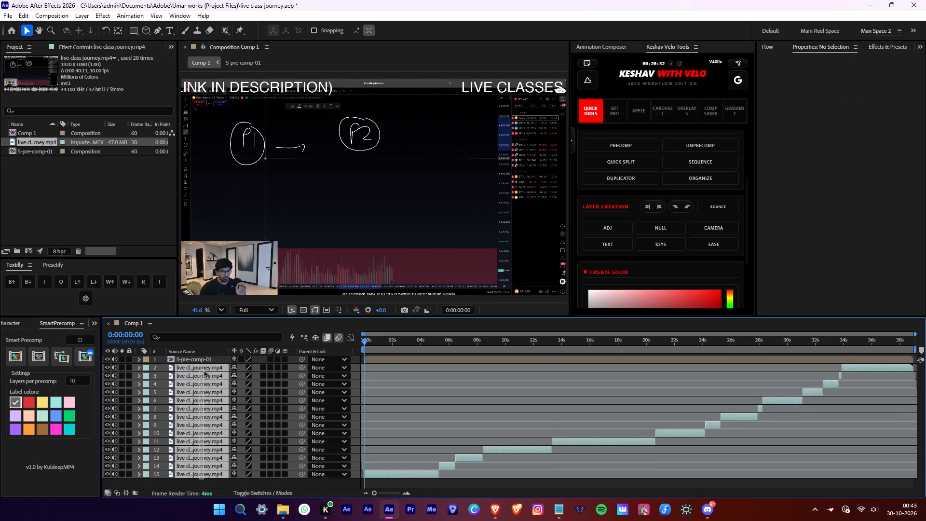
pyautogui.moveTo(204, 370); pyautogui.dragTo(204, 370)
pyautogui.click(270, 368)
pyautogui.click(16, 360)
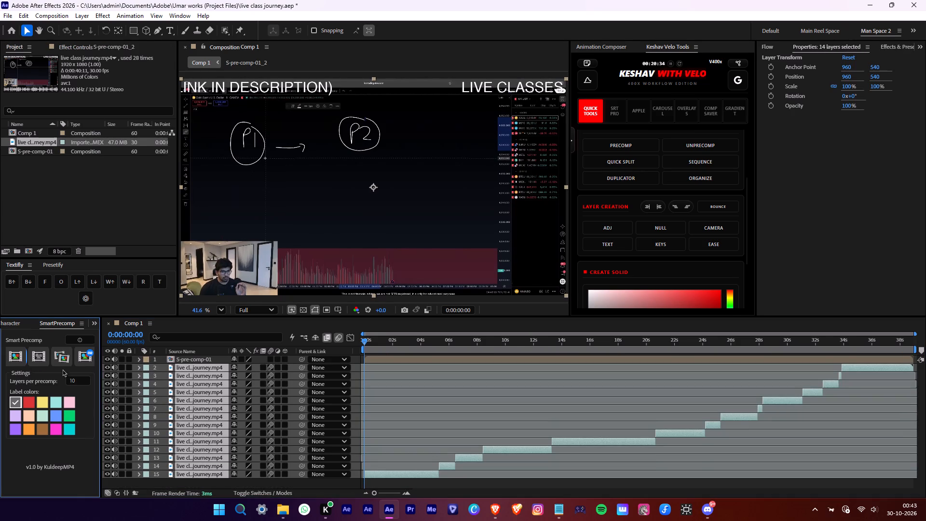
# Combine the two precomps into one precomp with Smart Precomp.
pyautogui.moveTo(206, 396); pyautogui.dragTo(205, 361)
pyautogui.click(18, 361)
pyautogui.click(216, 381)
# Open the combined precomp and mute the audio of its lower layer.
pyautogui.doubleClick(205, 362)
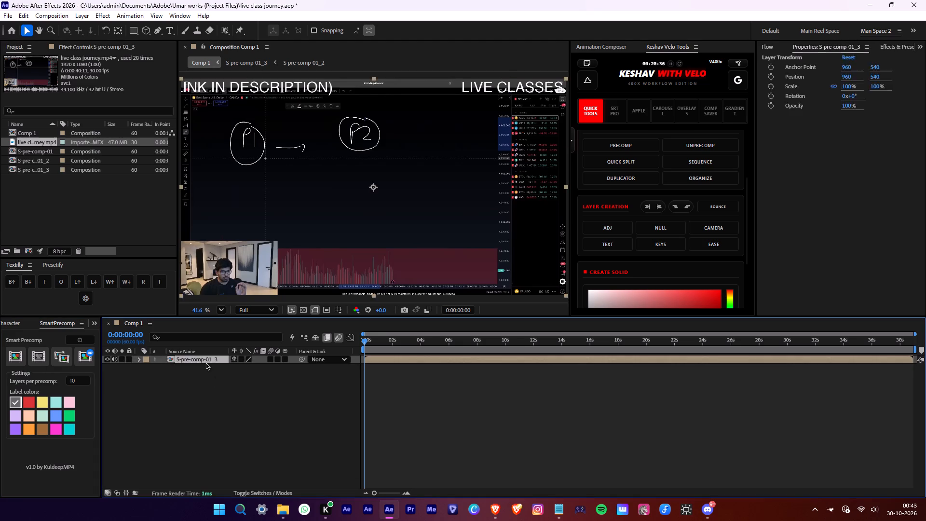
pyautogui.click(114, 370)
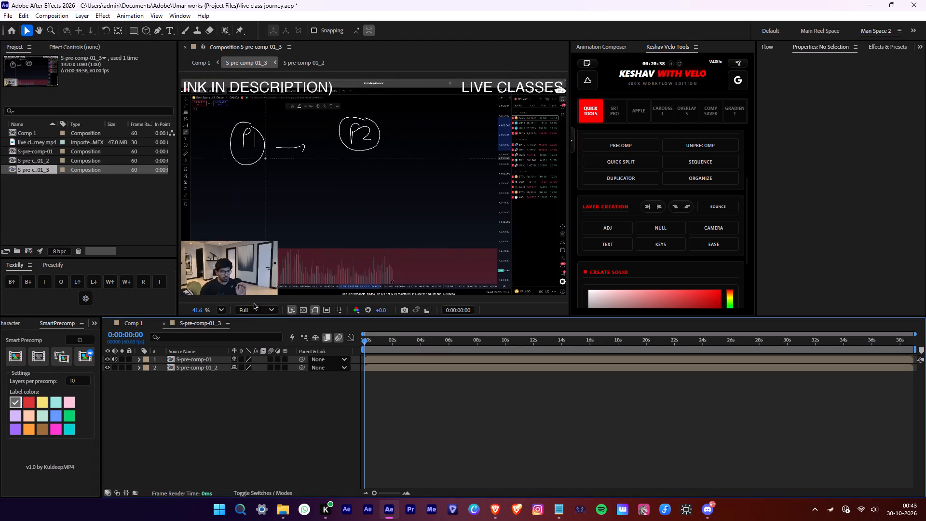
# Change the combined precomp's settings to the Box preset, 1080 x 1080 px.
pyautogui.scroll(-5, 277, 287)
pyautogui.rightClick(187, 203)
pyautogui.click(210, 223)
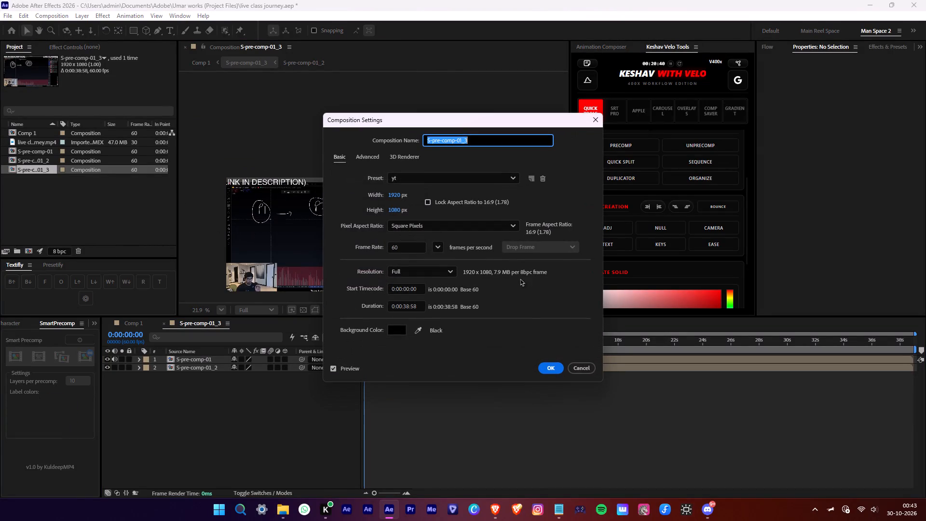
pyautogui.click(444, 180)
pyautogui.click(411, 477)
pyautogui.click(545, 368)
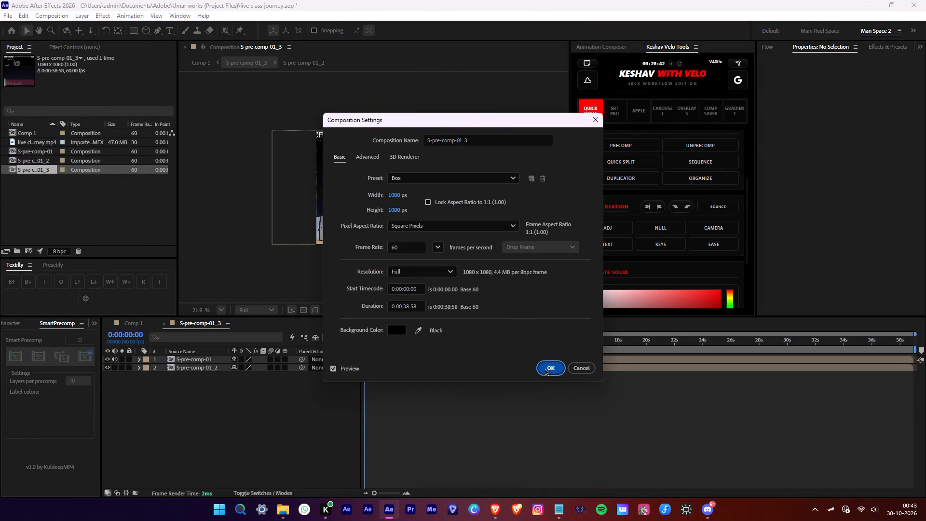
# Align the upper precomp layer to the left edge of the square composition.
pyautogui.click(219, 311)
pyautogui.click(241, 128)
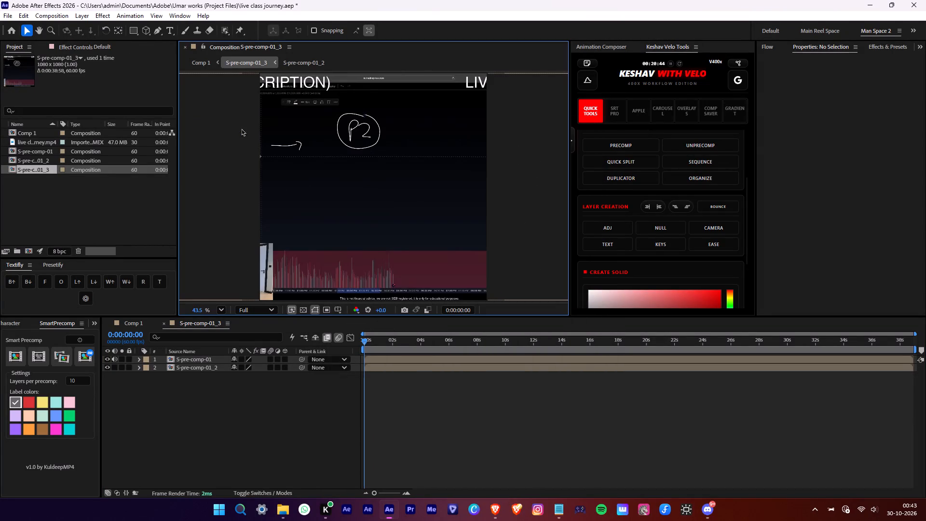
pyautogui.click(355, 191)
pyautogui.scroll(5, 658, 178)
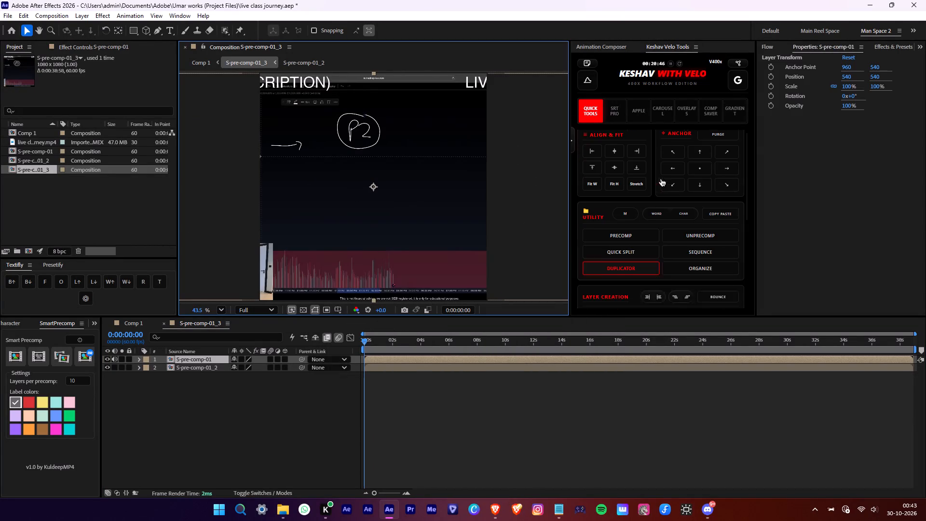
pyautogui.click(590, 158)
# Examine the speaker's webcam picture in the upper layer's lower-left corner up close.
pyautogui.scroll(5, 308, 253)
pyautogui.moveTo(365, 262); pyautogui.dragTo(396, 193, button='middle')
pyautogui.scroll(1, 367, 251)
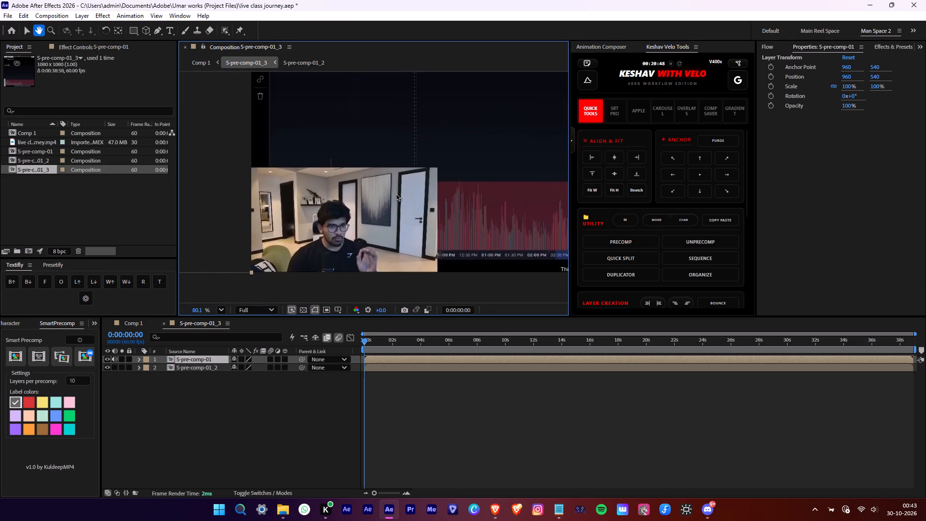
pyautogui.scroll(1, 396, 194)
pyautogui.moveTo(429, 247); pyautogui.dragTo(437, 202, button='middle')
pyautogui.scroll(-1, 429, 247)
pyautogui.scroll(3, 404, 197)
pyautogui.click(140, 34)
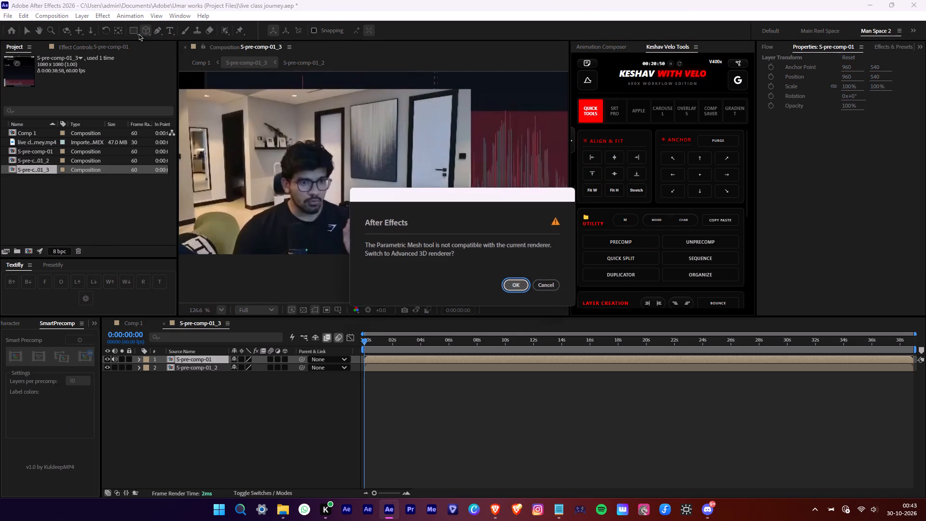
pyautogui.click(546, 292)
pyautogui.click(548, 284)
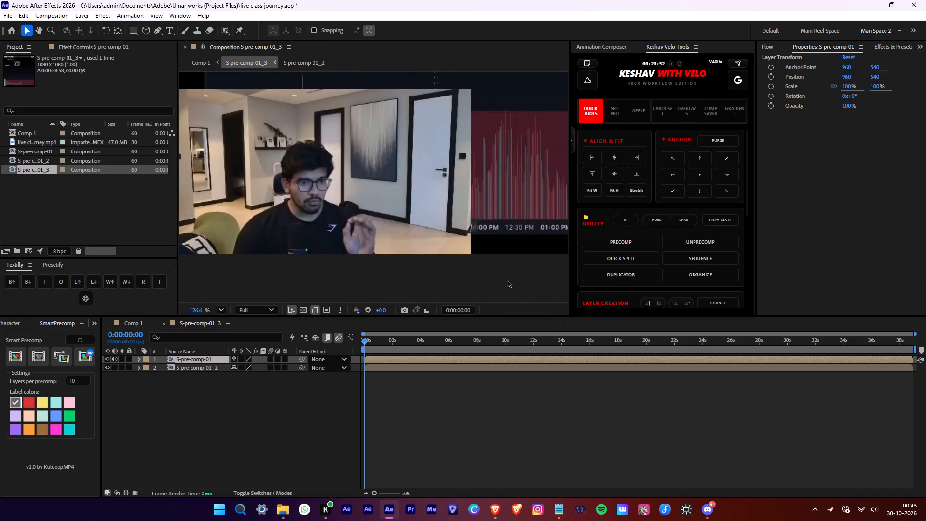
# Draw a rectangular mask on the upper precomp layer that keeps only the speaker's webcam picture.
pyautogui.moveTo(374, 216); pyautogui.dragTo(383, 247, button='middle')
pyautogui.click(129, 29)
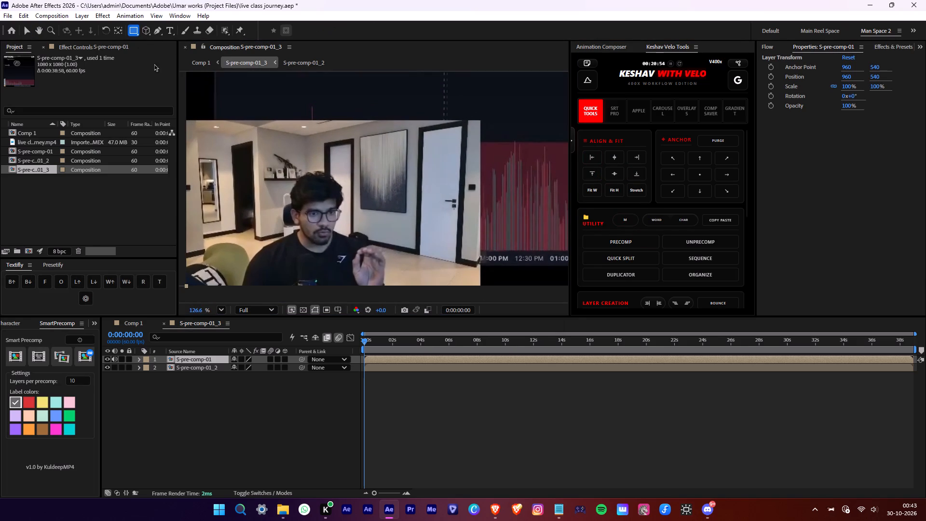
pyautogui.moveTo(186, 120); pyautogui.dragTo(351, 249)
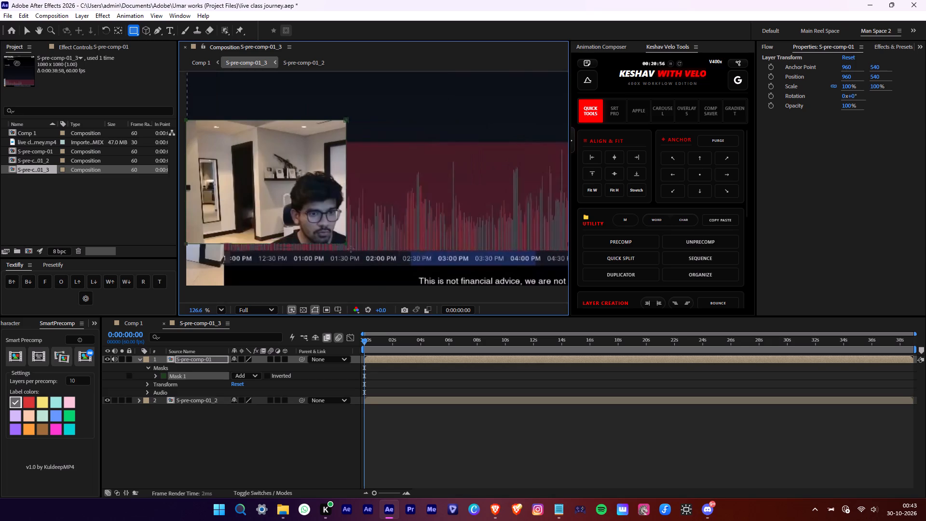
pyautogui.moveTo(351, 249); pyautogui.dragTo(452, 285)
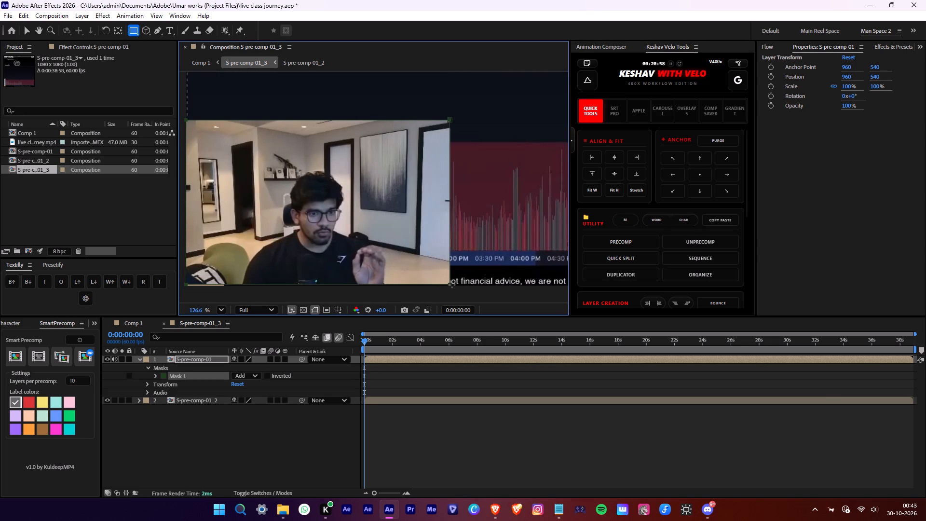
pyautogui.moveTo(452, 285); pyautogui.dragTo(468, 287)
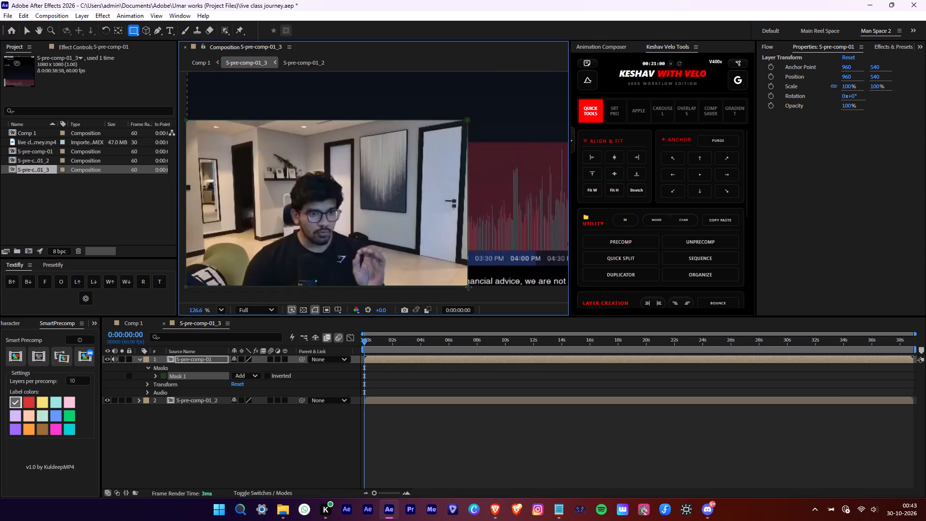
pyautogui.moveTo(468, 287); pyautogui.dragTo(481, 285)
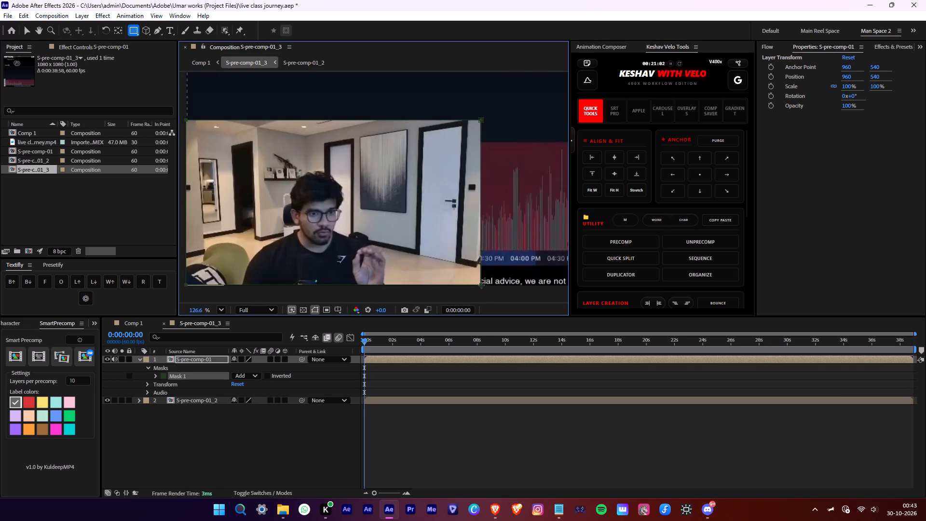
pyautogui.moveTo(481, 285); pyautogui.dragTo(480, 285)
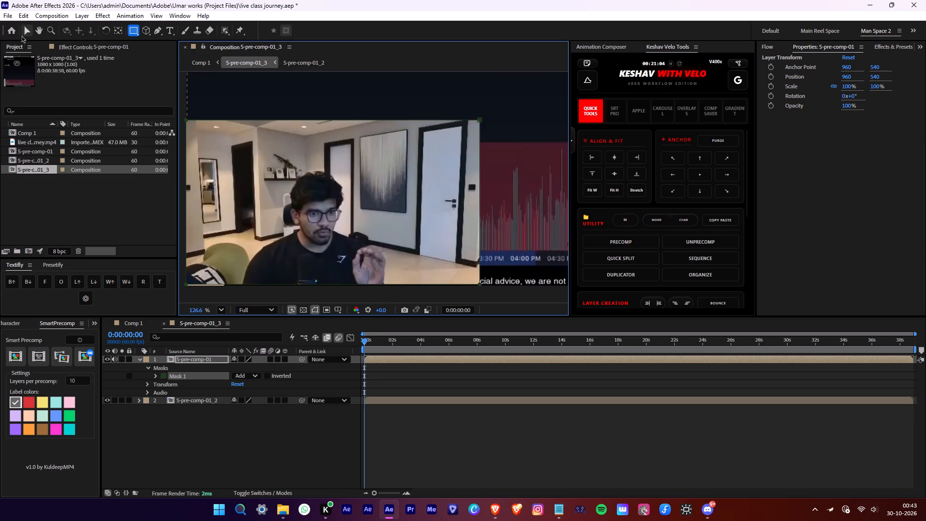
# Centre the masked webcam layer's anchor point and align the layer to the composition's top-left corner.
pyautogui.click(26, 34)
pyautogui.click(468, 253)
pyautogui.click(691, 176)
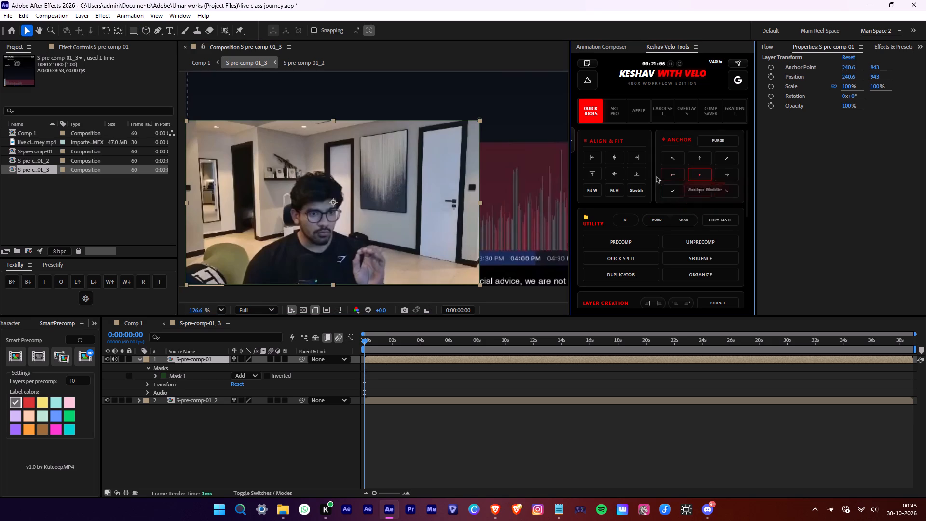
pyautogui.click(589, 174)
pyautogui.click(599, 156)
# Scale the lower chart layer to 118%.
pyautogui.click(223, 309)
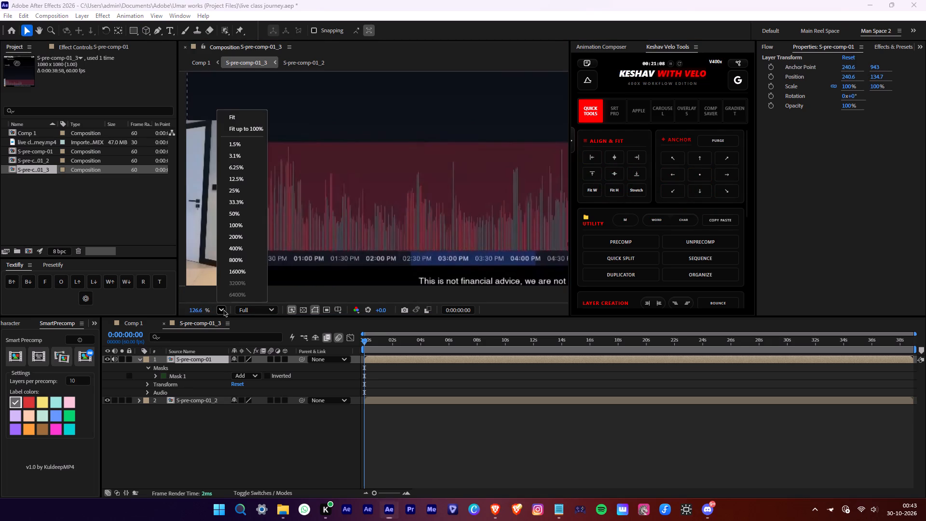
pyautogui.click(251, 131)
pyautogui.click(332, 202)
pyautogui.press('s')
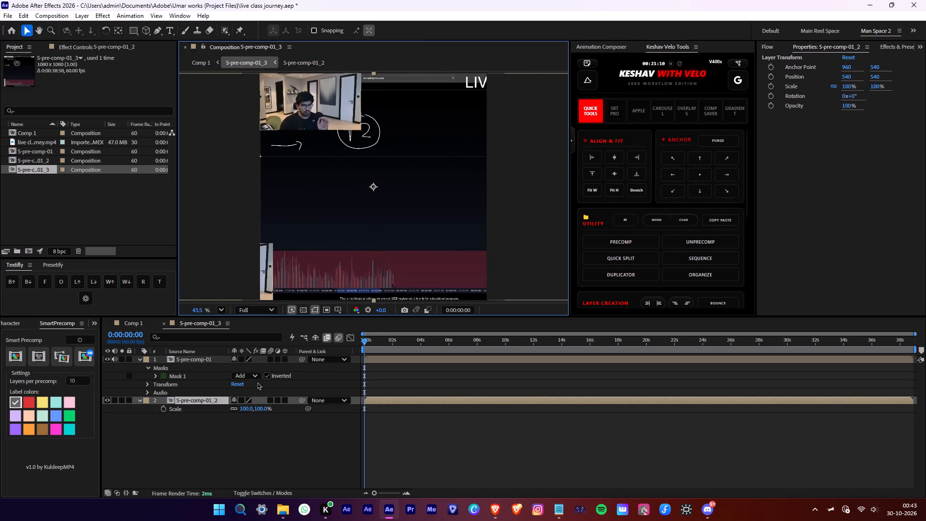
pyautogui.moveTo(242, 409); pyautogui.dragTo(251, 410)
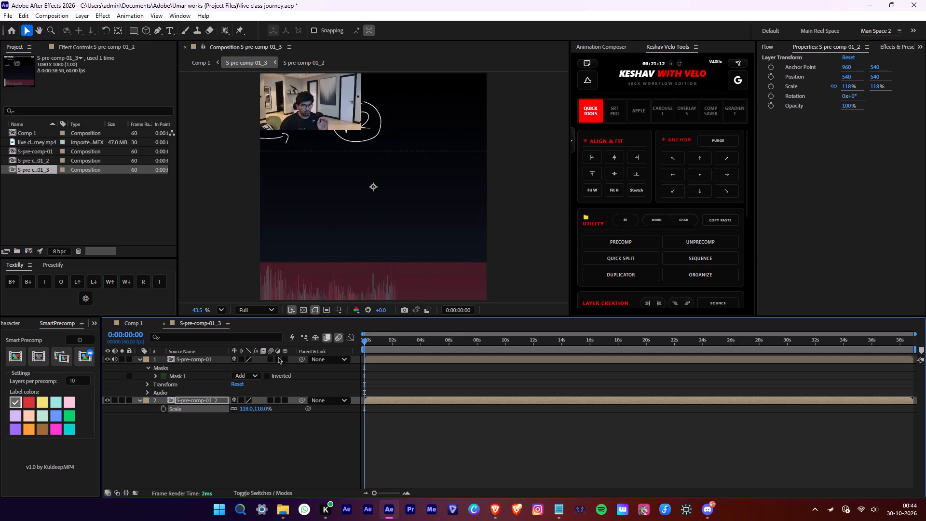
# Align the masked webcam layer to the composition's bottom-left corner.
pyautogui.click(210, 360)
pyautogui.click(639, 178)
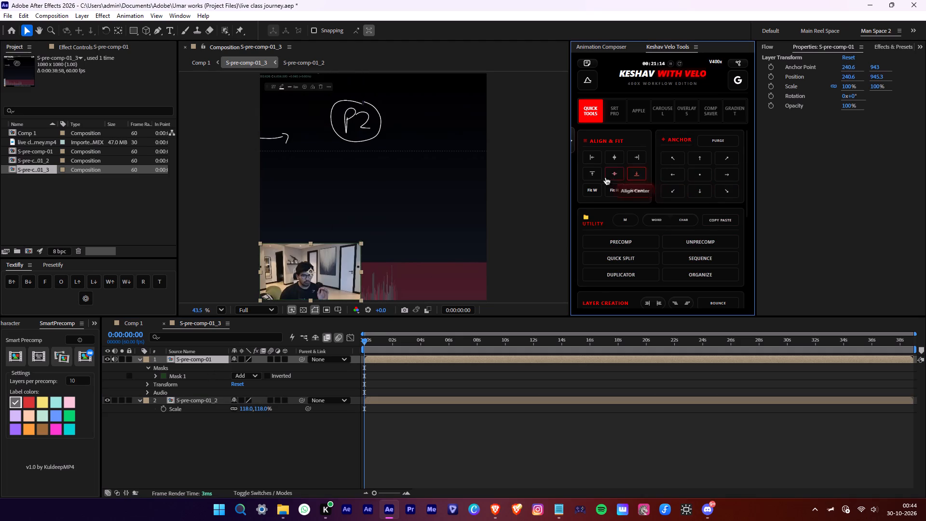
pyautogui.click(588, 158)
pyautogui.click(440, 423)
# Set the webcam layer's scale to 145%.
pyautogui.click(320, 258)
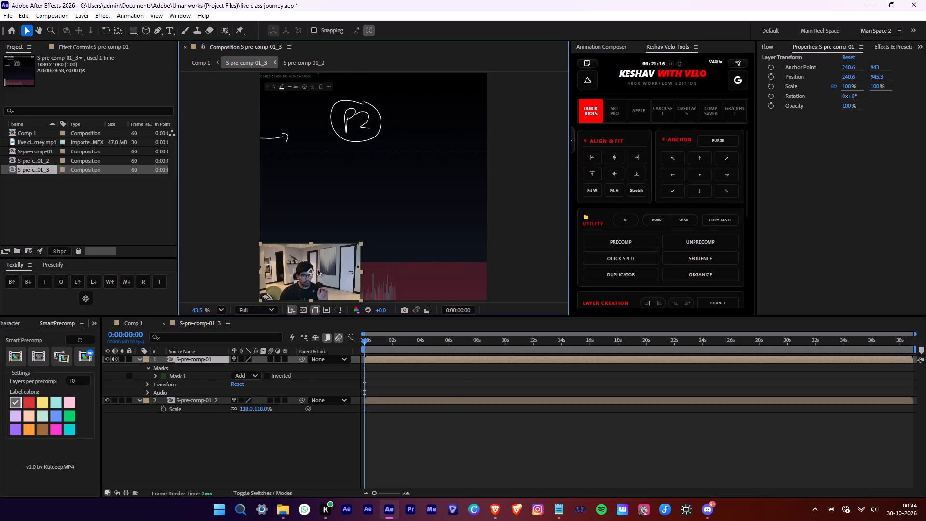
pyautogui.press('s')
pyautogui.click(243, 375)
pyautogui.click(243, 373)
pyautogui.click(245, 369)
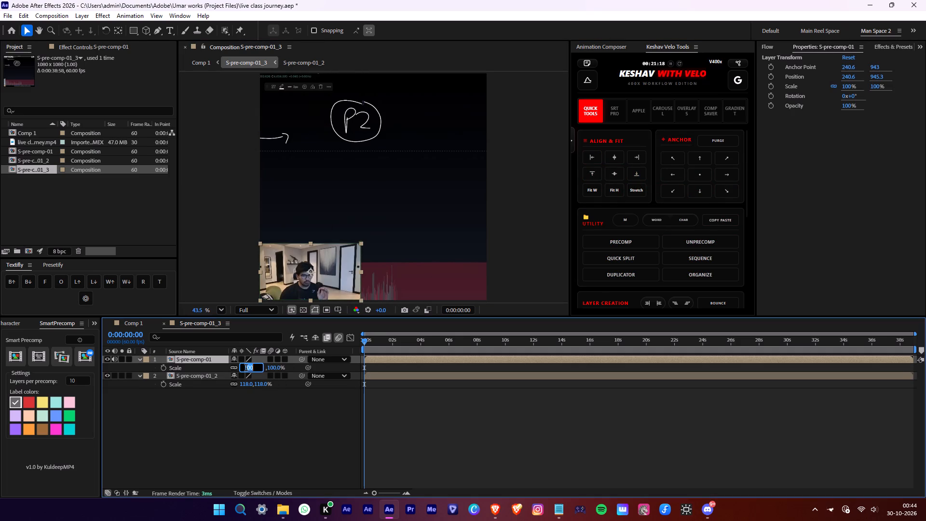
pyautogui.press('1')
pyautogui.press('4')
pyautogui.press('5')
pyautogui.click(310, 406)
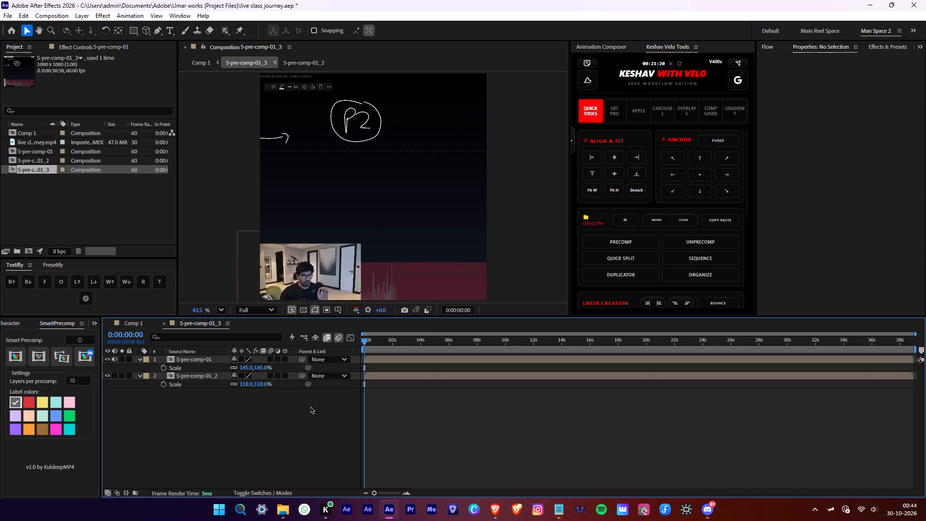
# Realign the enlarged webcam layer flush with the composition's left and bottom edges.
pyautogui.click(322, 259)
pyautogui.click(591, 155)
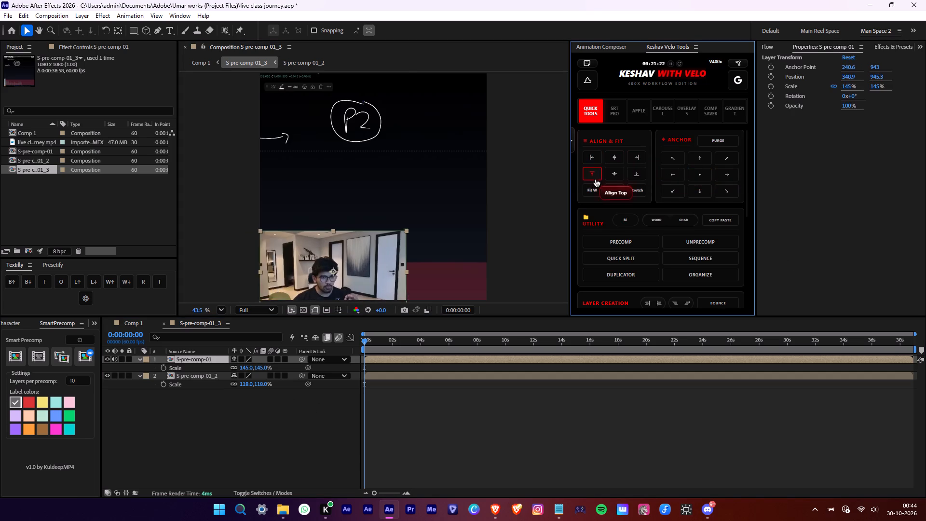
pyautogui.click(593, 179)
pyautogui.click(631, 173)
# Move the lower chart layer to about 868.6, 496.3 so the P1 and P2 drawings sit above the webcam picture.
pyautogui.moveTo(440, 170); pyautogui.dragTo(489, 175)
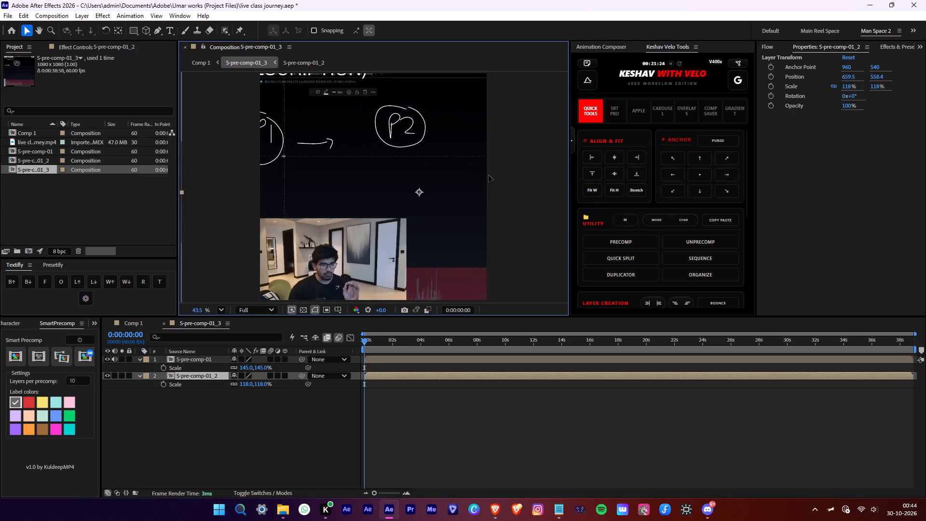
pyautogui.moveTo(489, 175); pyautogui.dragTo(509, 161)
# Scrub through the composition to check how the chart and webcam layout holds over time, and collapse the layers' properties.
pyautogui.moveTo(375, 344); pyautogui.dragTo(596, 350)
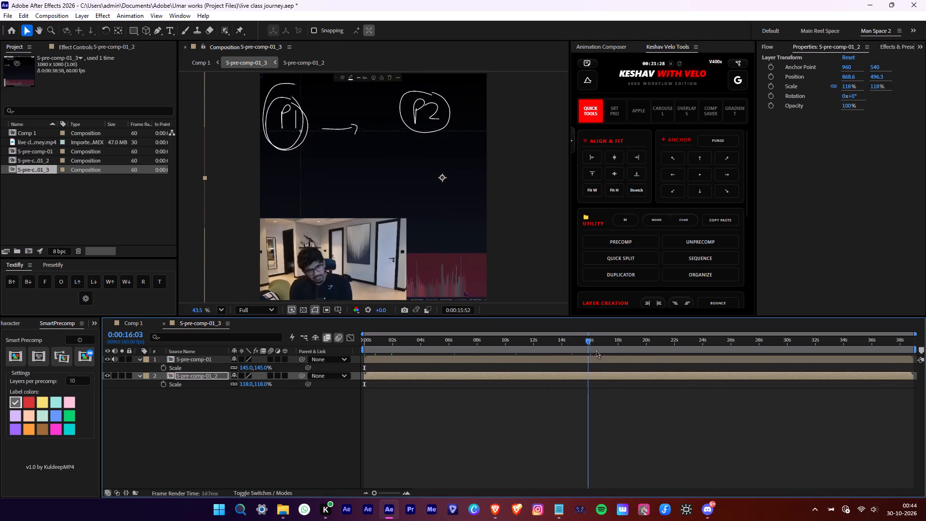
pyautogui.moveTo(596, 350); pyautogui.dragTo(758, 383)
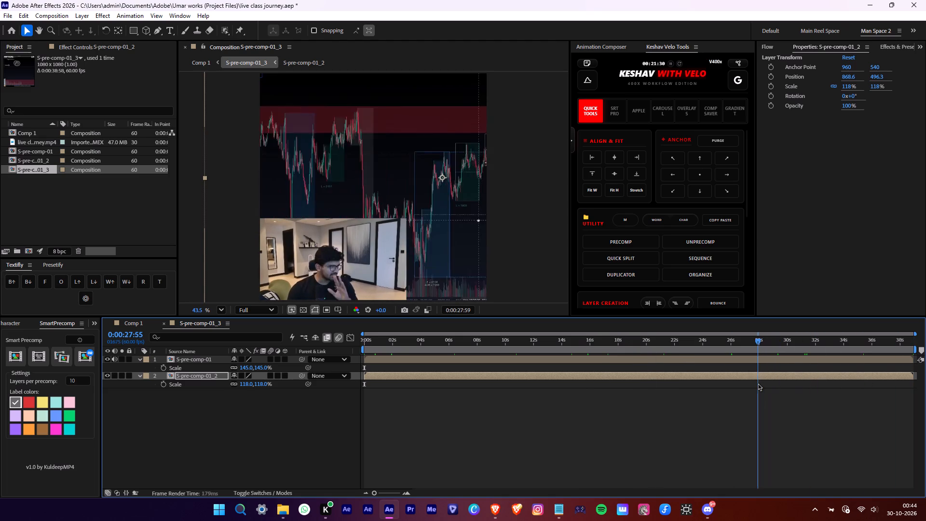
pyautogui.moveTo(758, 383); pyautogui.dragTo(865, 383)
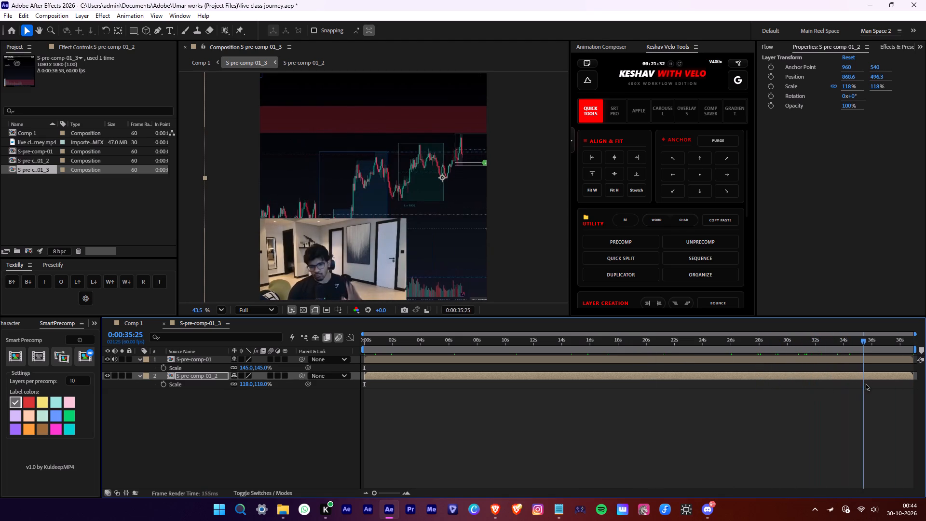
pyautogui.moveTo(865, 383); pyautogui.dragTo(507, 383)
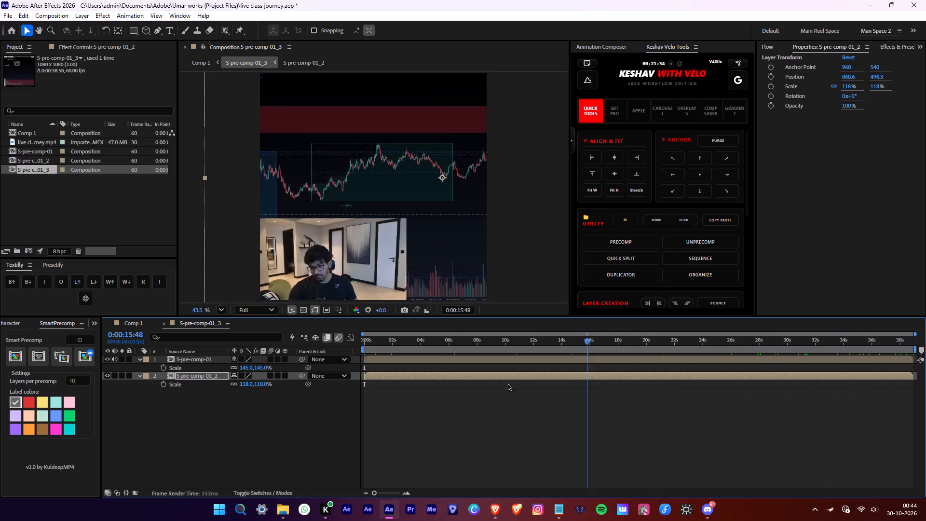
pyautogui.moveTo(507, 383); pyautogui.dragTo(316, 370)
pyautogui.click(140, 358)
pyautogui.click(139, 363)
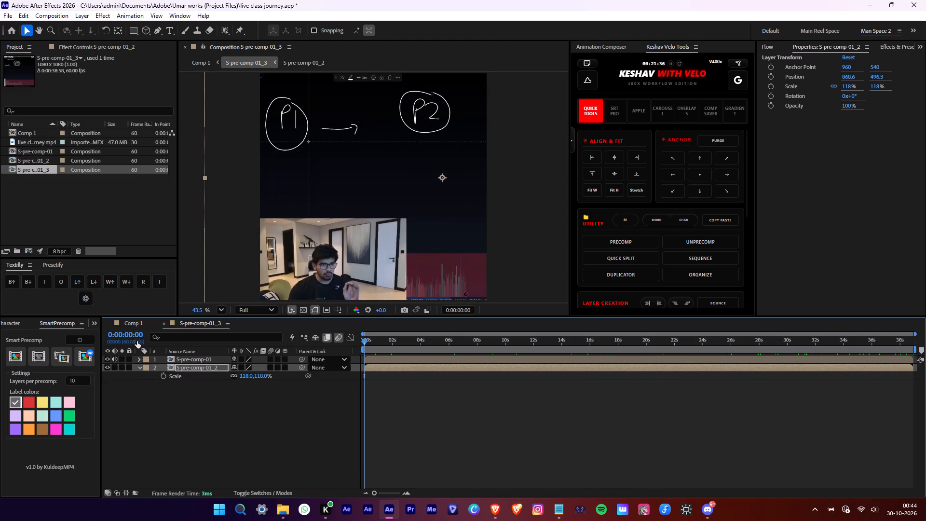
# Return to Comp 1, close the precomp's timeline, and change Comp 1's composition settings to the square 1080 x 1080 px preset.
pyautogui.click(133, 317)
pyautogui.click(161, 322)
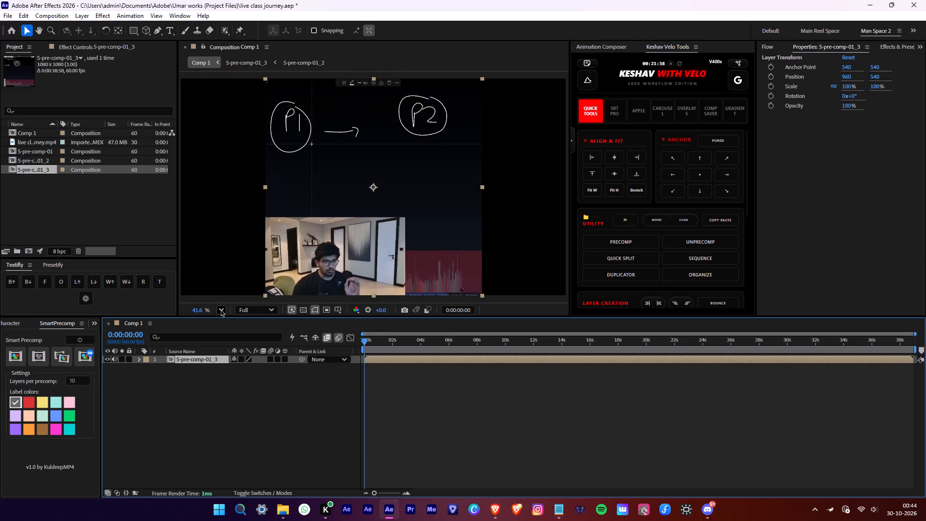
pyautogui.click(221, 309)
pyautogui.click(256, 130)
pyautogui.scroll(-1, 262, 133)
pyautogui.rightClick(187, 150)
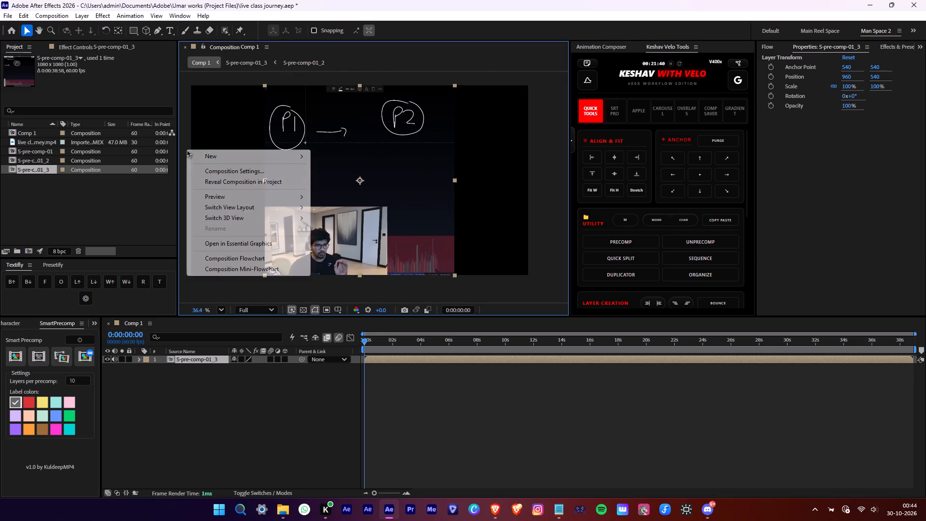
pyautogui.click(213, 178)
pyautogui.rightClick(184, 162)
pyautogui.click(199, 179)
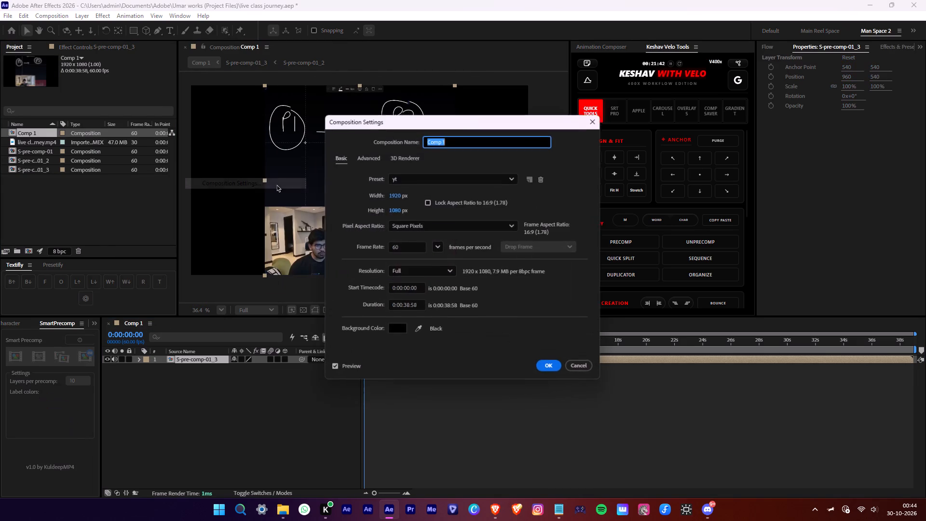
pyautogui.click(392, 171)
pyautogui.click(408, 180)
pyautogui.click(454, 479)
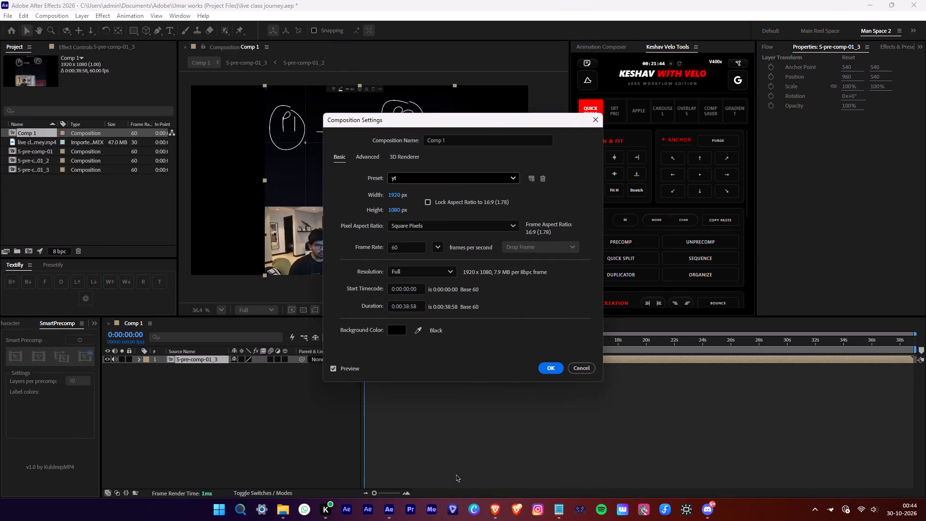
pyautogui.click(547, 367)
# Regenerate the automatic captions from the combined precomp layer in Comp 1 with SRT Pro.
pyautogui.click(225, 312)
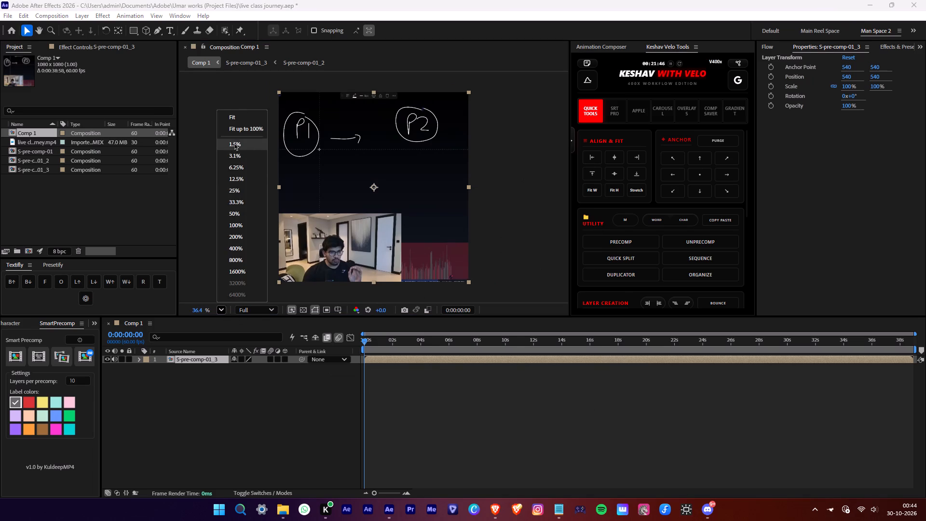
pyautogui.doubleClick(235, 139)
pyautogui.click(226, 311)
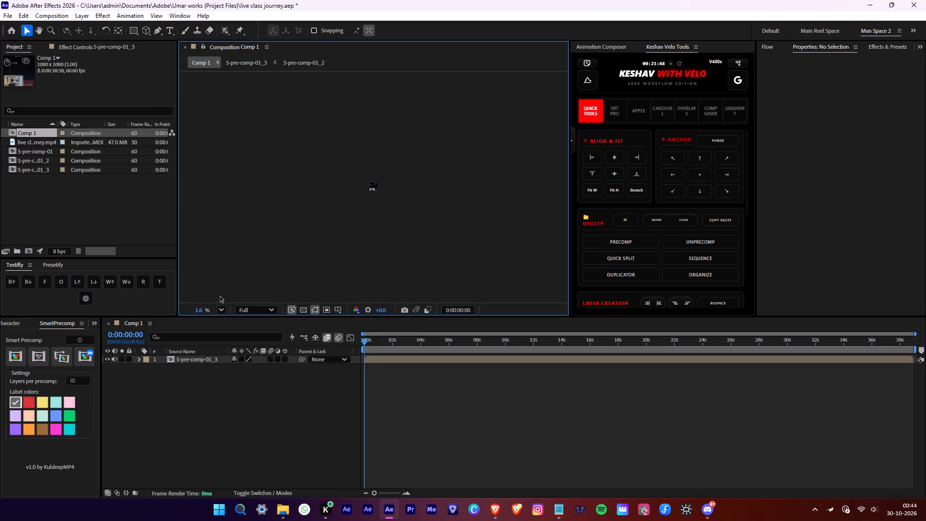
pyautogui.click(218, 308)
pyautogui.click(231, 126)
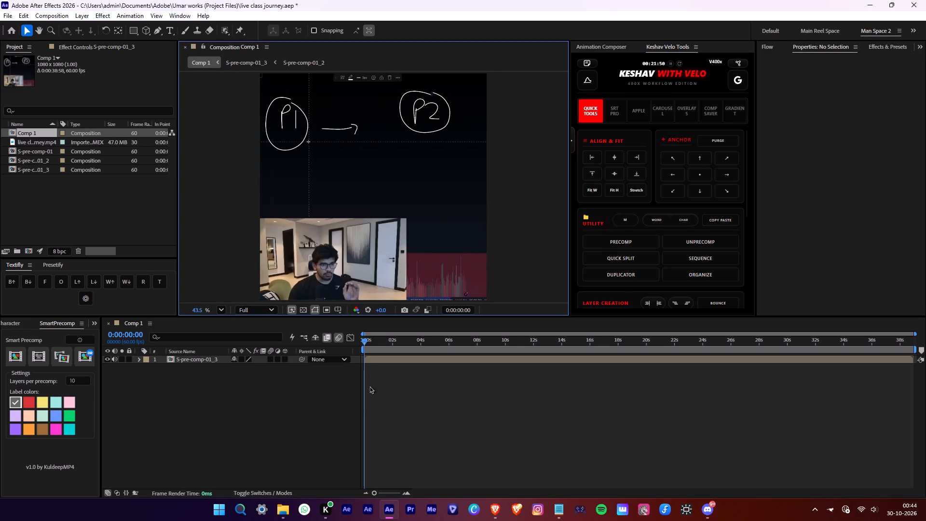
pyautogui.click(423, 362)
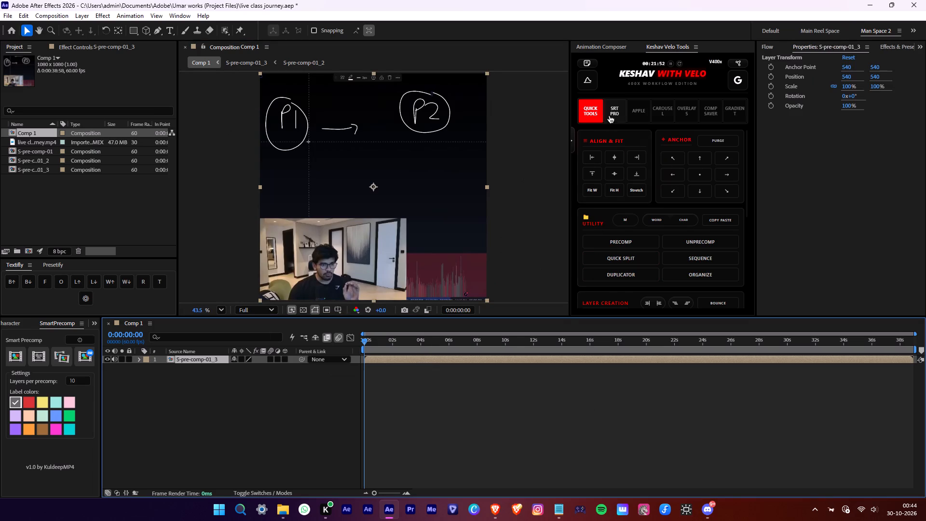
pyautogui.click(608, 115)
pyautogui.scroll(-6, 623, 228)
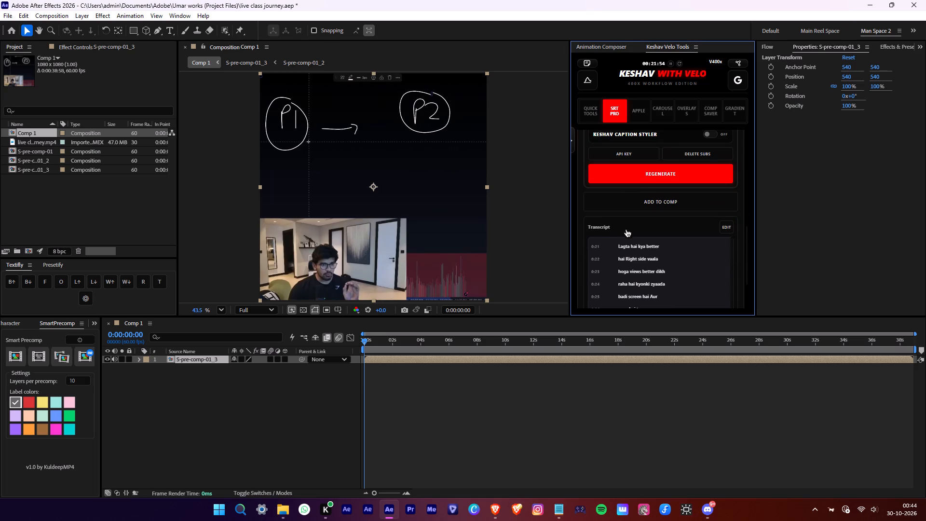
pyautogui.click(652, 170)
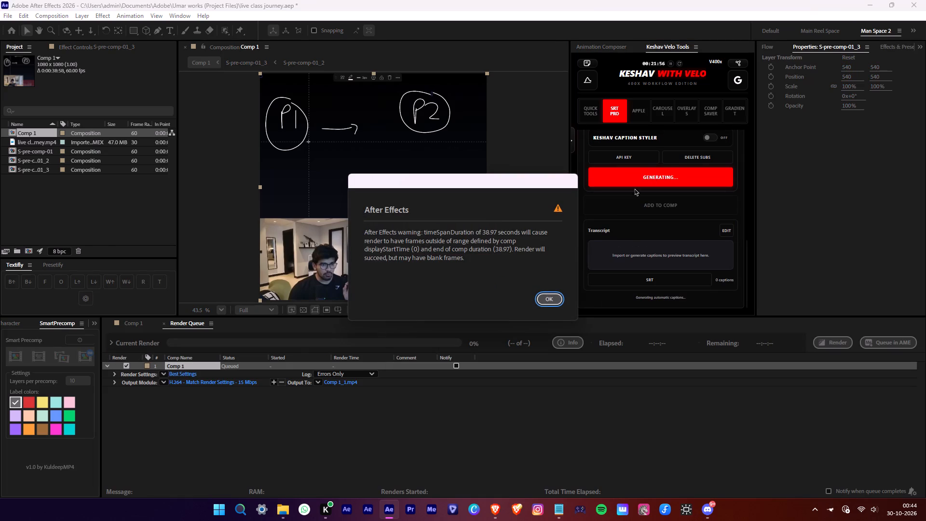
pyautogui.click(538, 300)
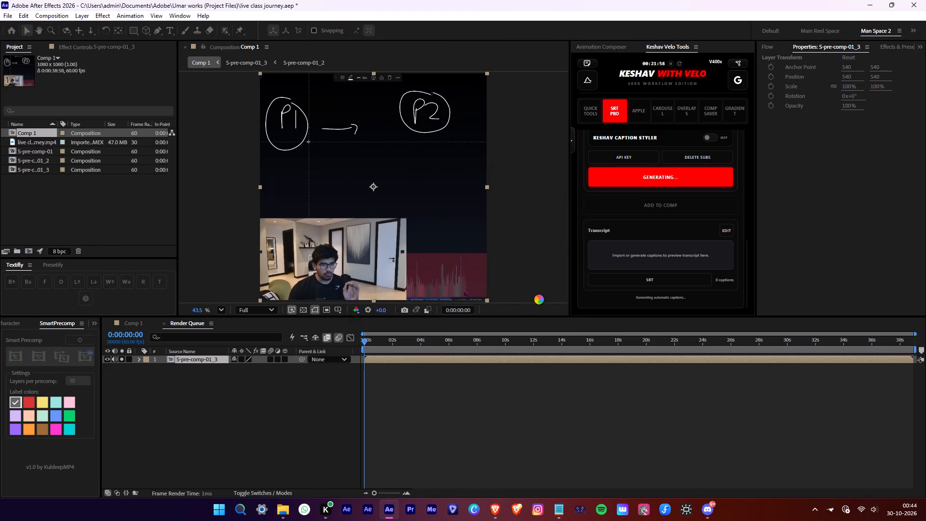
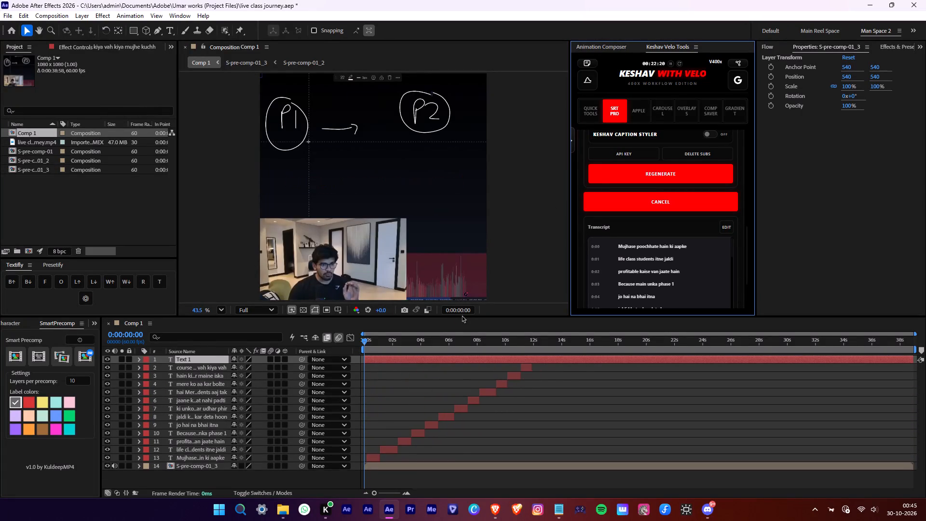
# Review the newly generated caption layers in Comp 1 and play the opening to check the first caption.
pyautogui.scroll(-4, 509, 438)
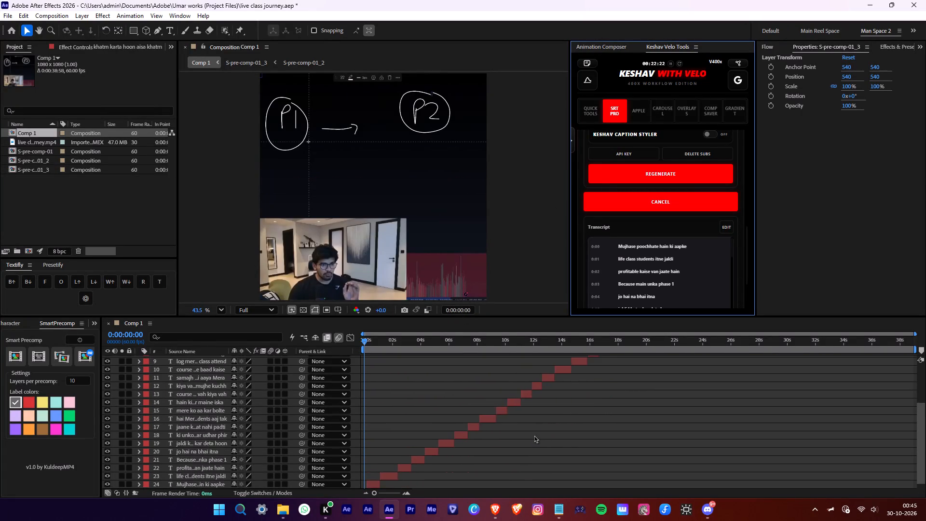
pyautogui.scroll(-5, 534, 435)
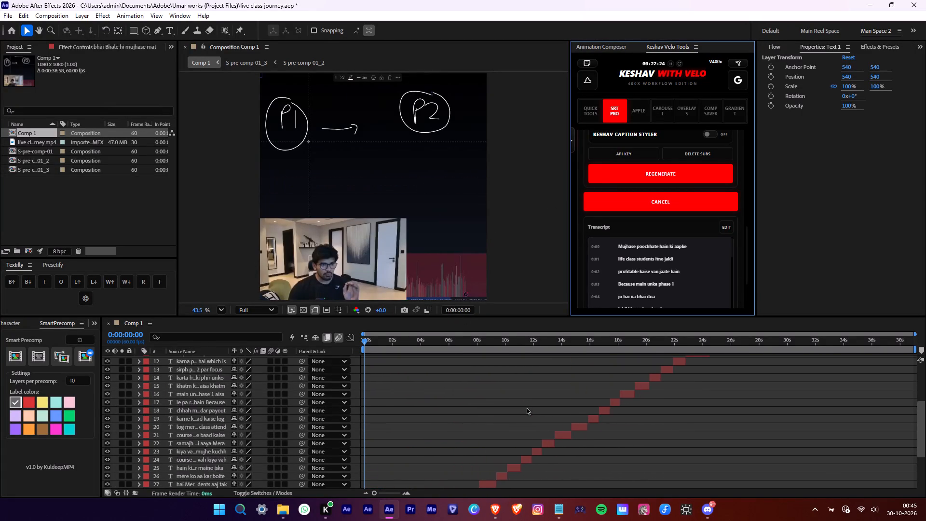
pyautogui.scroll(-7, 526, 407)
pyautogui.press('space')
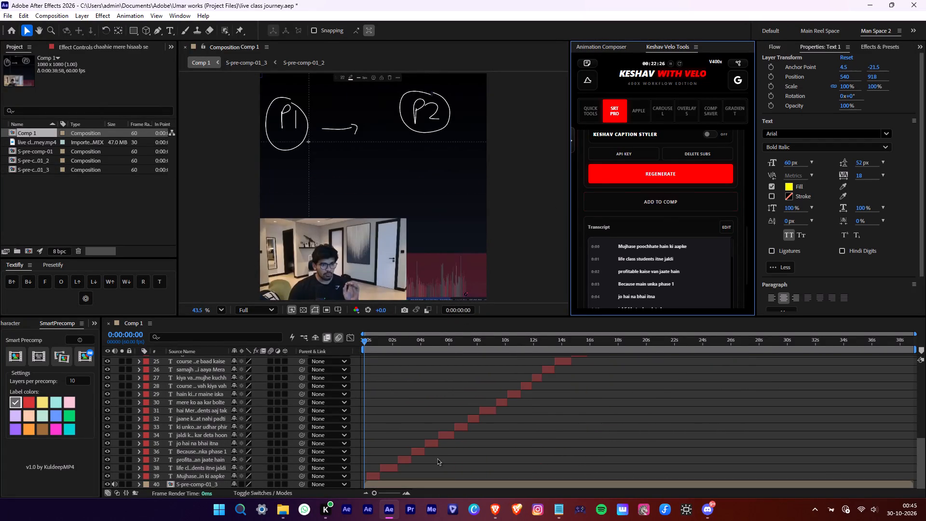
pyautogui.keyDown('alt'); pyautogui.scroll(1, 388, 446); pyautogui.keyUp('alt')
pyautogui.keyDown('alt'); pyautogui.moveTo(389, 442); pyautogui.dragTo(485, 435, button='middle'); pyautogui.keyUp('alt')
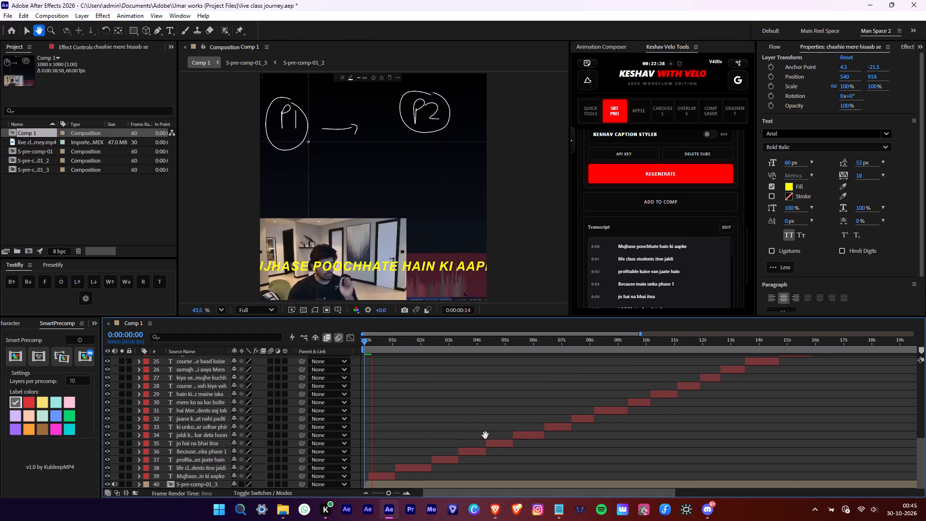
pyautogui.keyDown('alt'); pyautogui.moveTo(485, 435); pyautogui.dragTo(500, 434, button='middle'); pyautogui.keyUp('alt')
pyautogui.press('space')
pyautogui.click(389, 481)
pyautogui.click(386, 474)
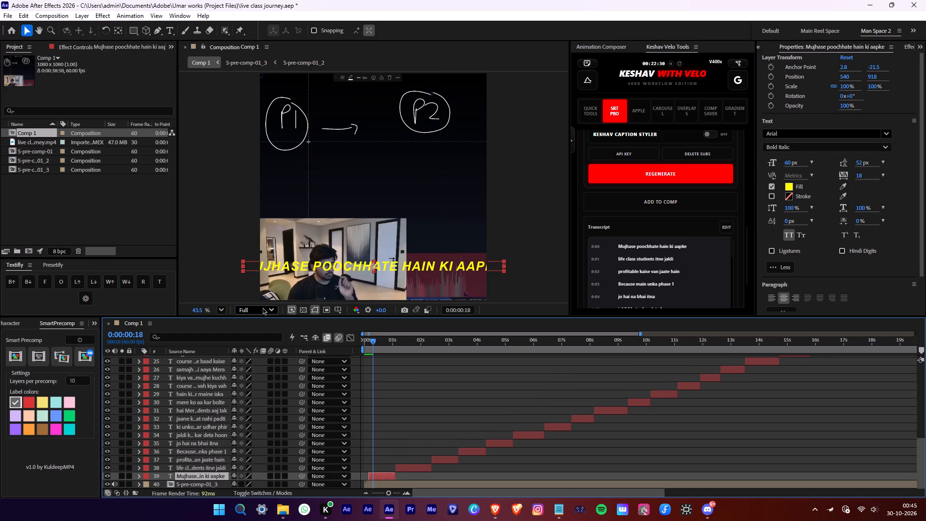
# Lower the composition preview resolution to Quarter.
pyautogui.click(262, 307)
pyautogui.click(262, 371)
# Select all the caption text layers and change their fill colour to white.
pyautogui.keyDown('alt'); pyautogui.scroll(-3, 403, 411); pyautogui.keyUp('alt')
pyautogui.scroll(6, 403, 411)
pyautogui.scroll(6, 215, 371)
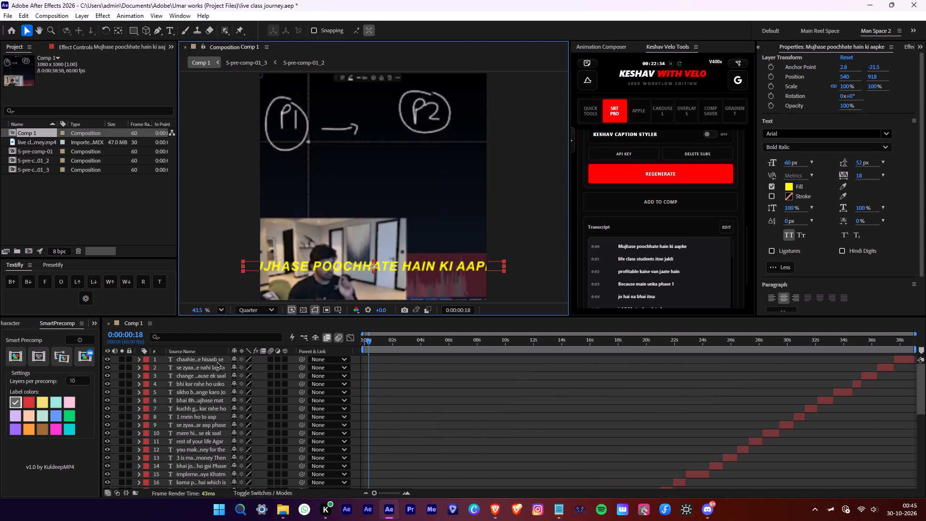
pyautogui.keyDown('shift'); pyautogui.click(217, 361); pyautogui.keyUp('shift')
pyautogui.click(788, 184)
pyautogui.moveTo(564, 189); pyautogui.dragTo(355, 138)
pyautogui.click(690, 173)
# Set the composition preview resolution to Full.
pyautogui.click(274, 309)
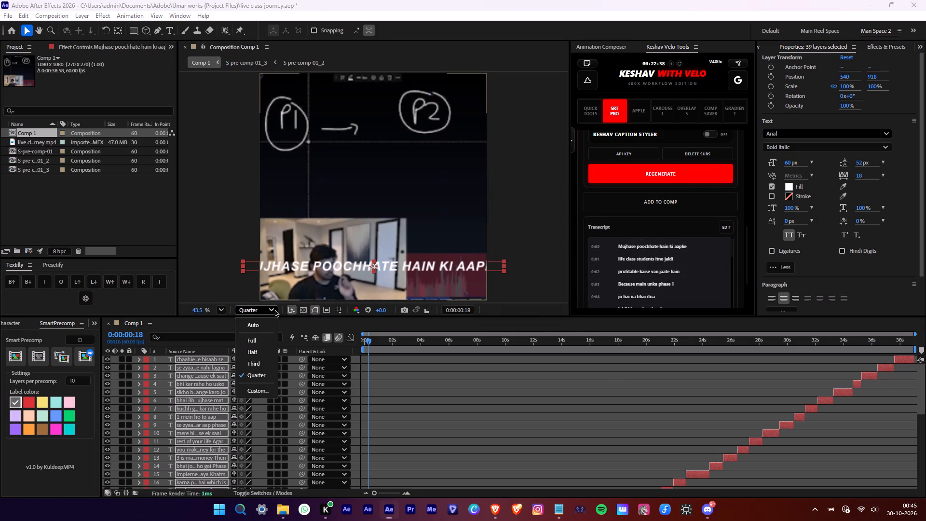
pyautogui.doubleClick(266, 333)
# Shift all the caption layers earlier together so the first caption starts at 0:00:00:00.
pyautogui.scroll(-6, 392, 393)
pyautogui.moveTo(372, 342); pyautogui.dragTo(345, 345)
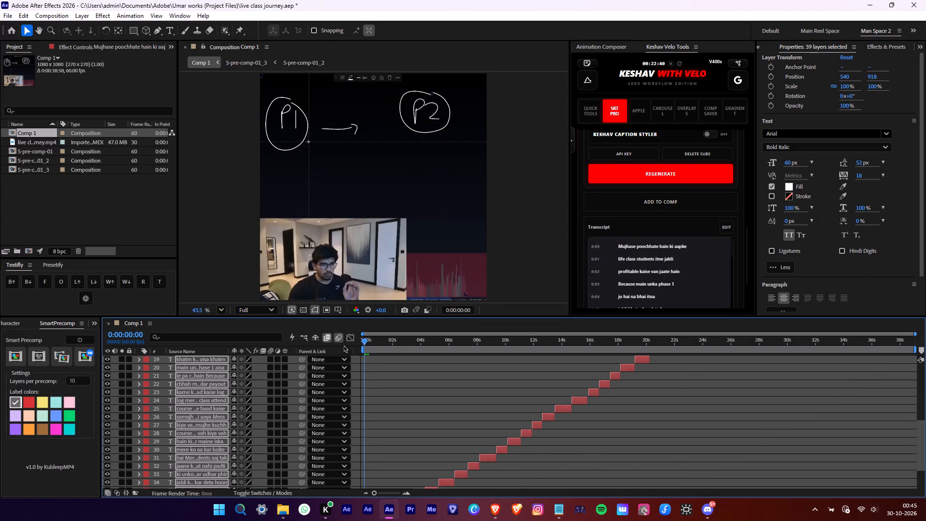
pyautogui.keyDown('alt'); pyautogui.scroll(6, 343, 359); pyautogui.keyUp('alt')
pyautogui.scroll(-6, 410, 371)
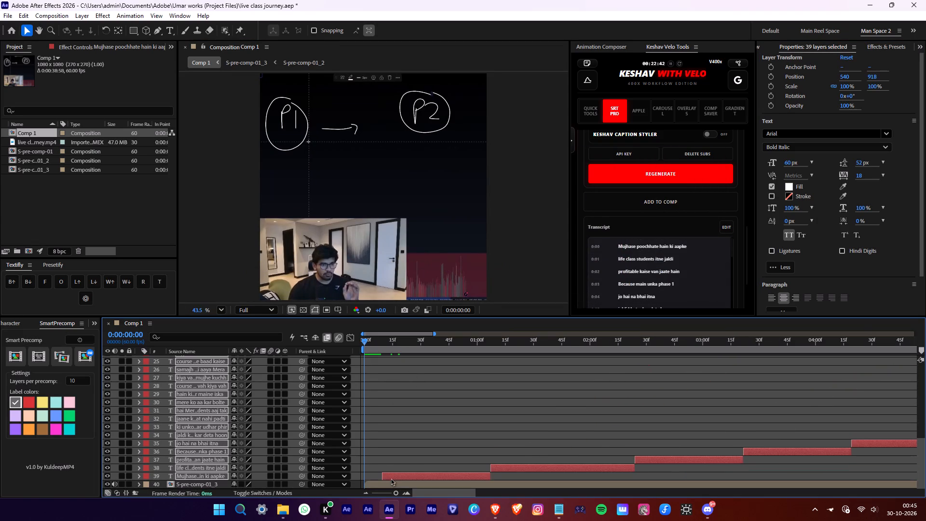
pyautogui.moveTo(391, 478); pyautogui.dragTo(373, 478)
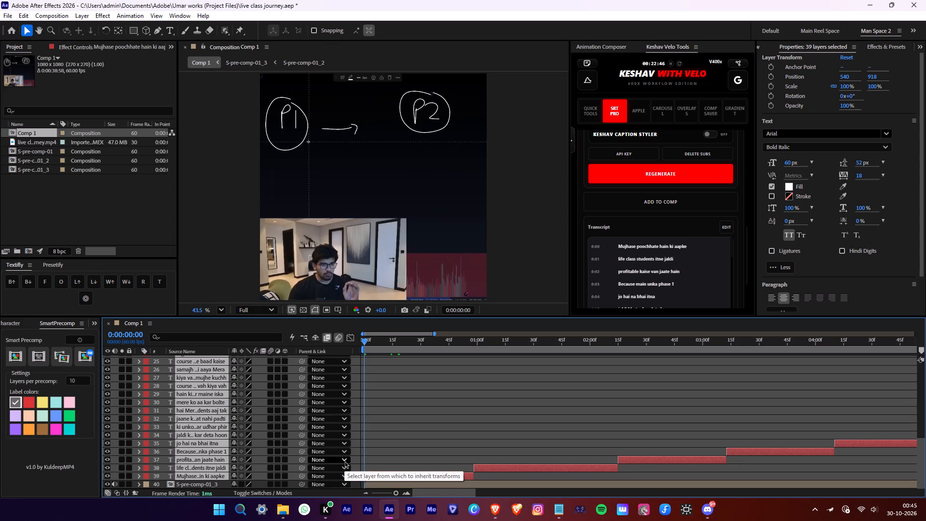
pyautogui.keyDown('alt'); pyautogui.scroll(4, 337, 446); pyautogui.keyUp('alt')
pyautogui.moveTo(392, 472); pyautogui.dragTo(382, 478)
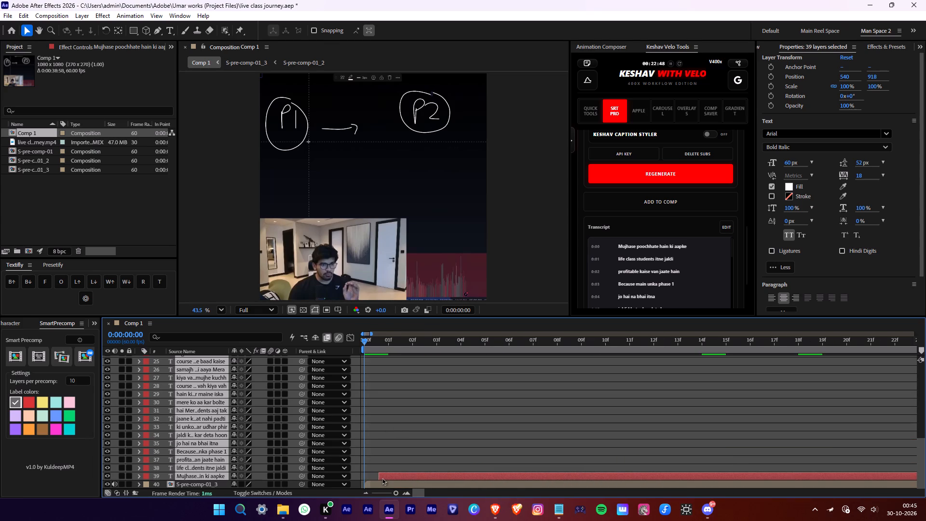
pyautogui.moveTo(382, 478); pyautogui.dragTo(381, 477)
pyautogui.click(393, 462)
pyautogui.moveTo(377, 478); pyautogui.dragTo(367, 478)
# Reveal the audio waveform of the S-pre-comp-01_3 layer and play the opening against the captions.
pyautogui.keyDown('alt'); pyautogui.scroll(-4, 384, 458); pyautogui.keyUp('alt')
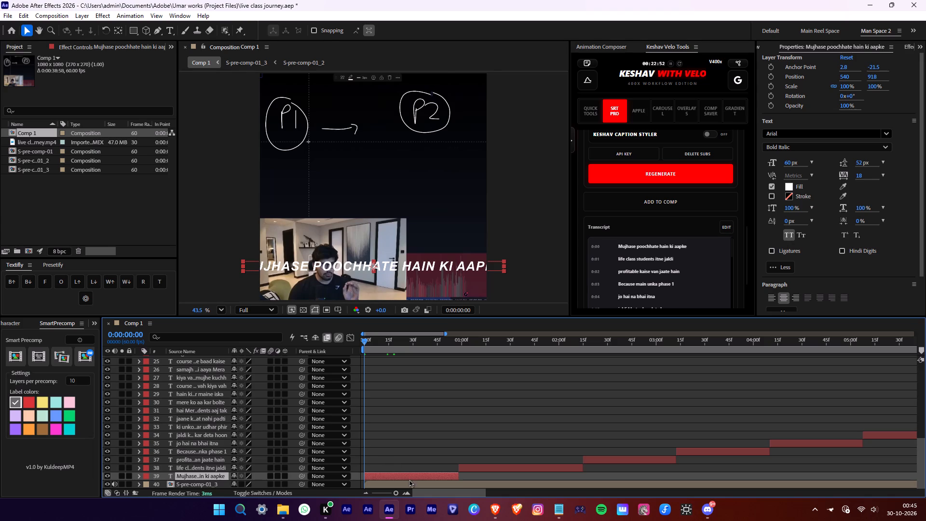
pyautogui.click(409, 483)
pyautogui.write('ll')
pyautogui.scroll(-6, 413, 441)
pyautogui.press('space')
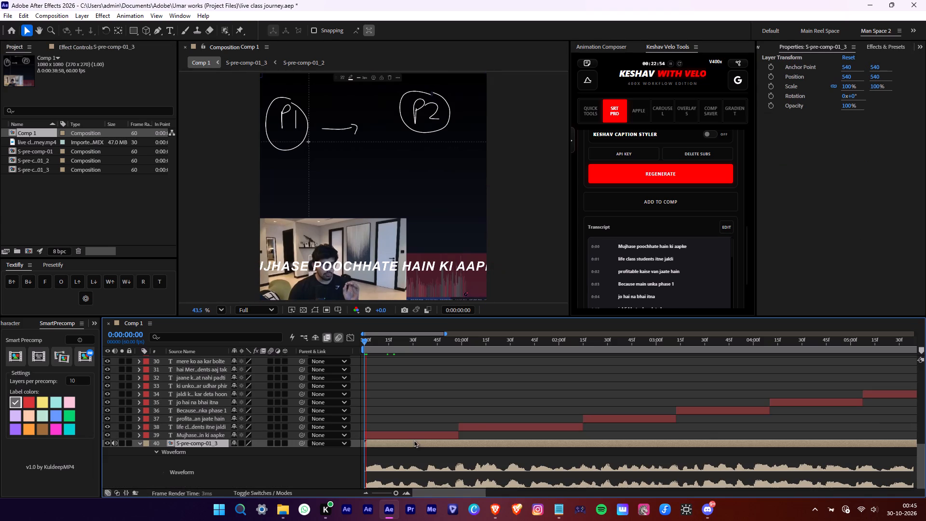
pyautogui.press('space')
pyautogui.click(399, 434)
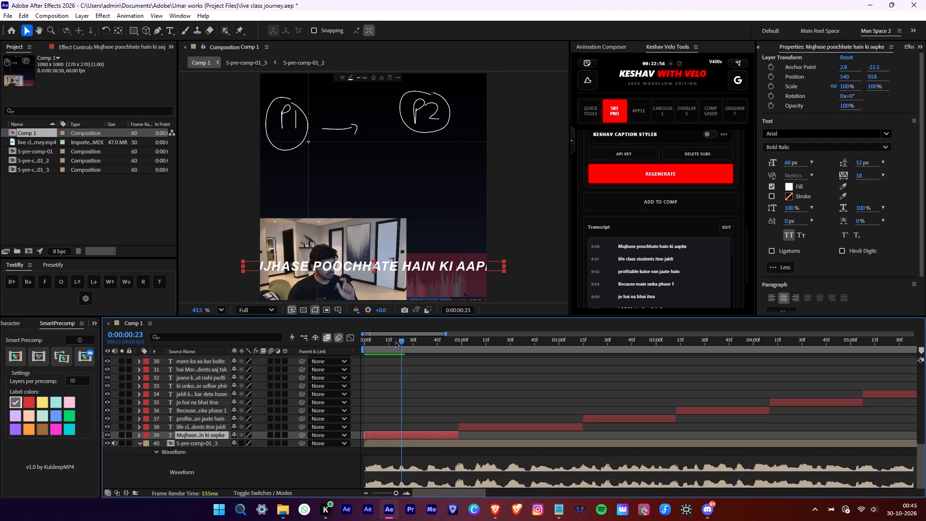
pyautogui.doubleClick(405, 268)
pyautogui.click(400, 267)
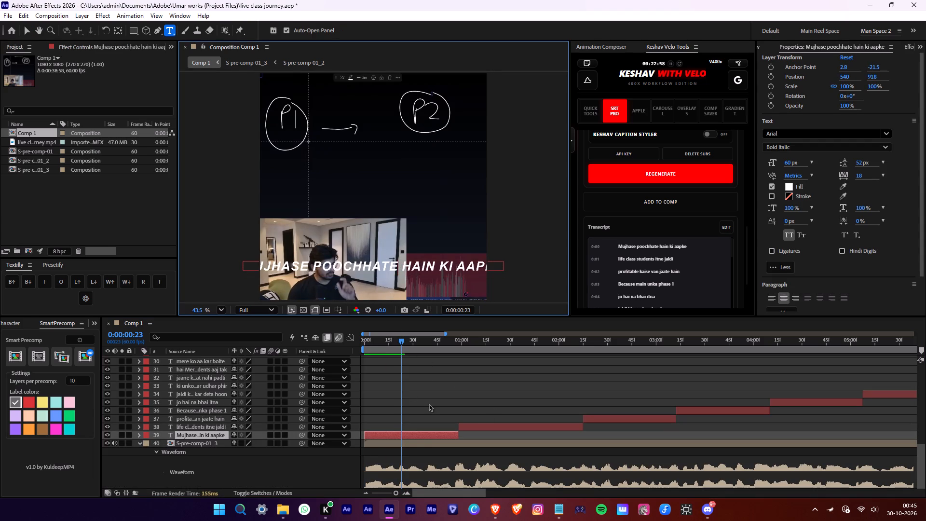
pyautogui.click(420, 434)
# Set the font size of all the caption layers to 54 px.
pyautogui.keyDown('alt'); pyautogui.scroll(-6, 423, 424); pyautogui.keyUp('alt')
pyautogui.scroll(7, 423, 424)
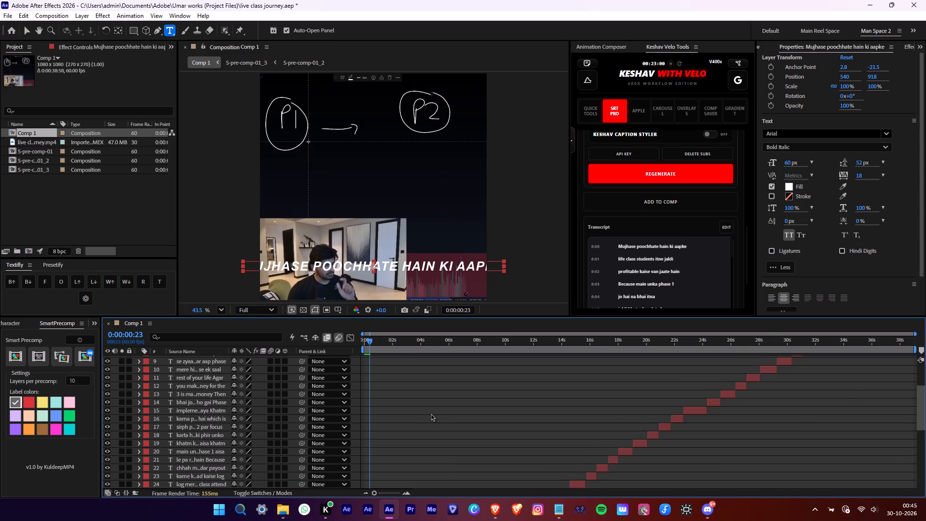
pyautogui.scroll(5, 433, 413)
pyautogui.keyDown('shift'); pyautogui.click(223, 361); pyautogui.keyUp('shift')
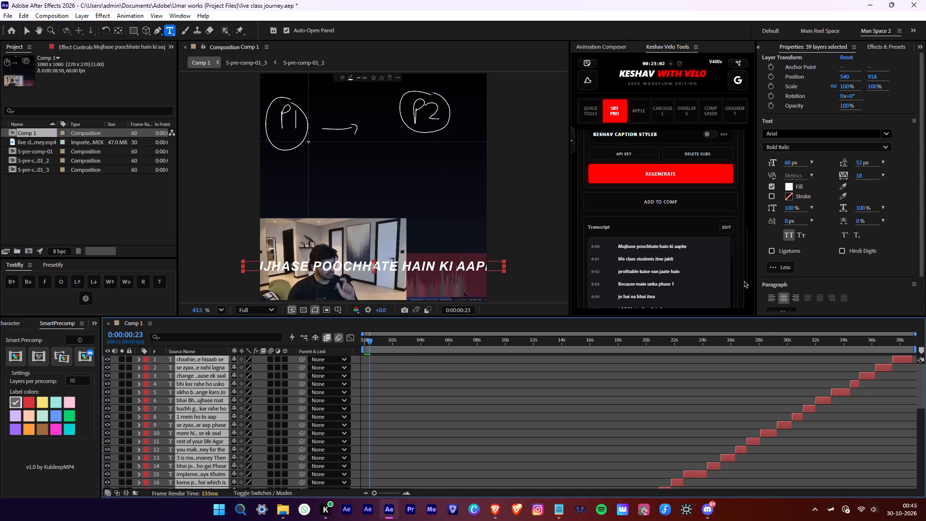
pyautogui.moveTo(790, 164); pyautogui.dragTo(784, 164)
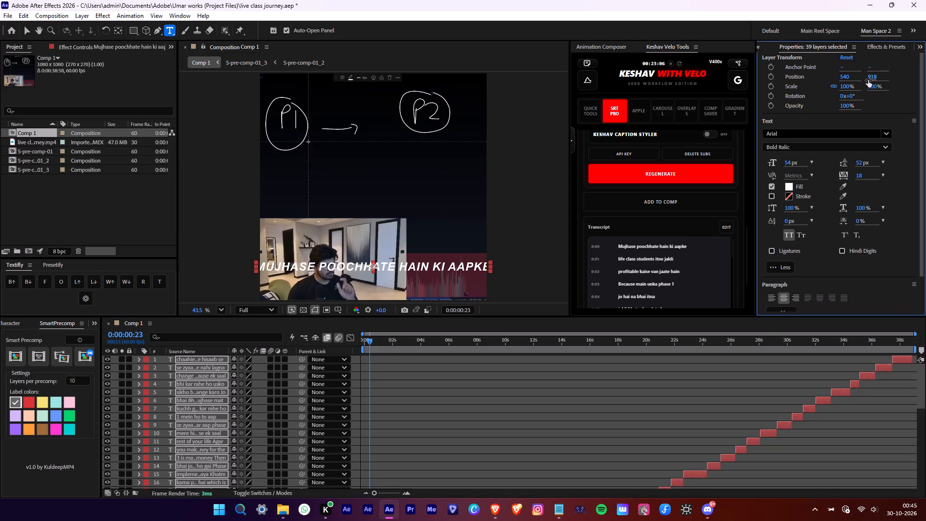
# Move all the captions up to a vertical position of 595, just above the webcam picture, and deselect them.
pyautogui.moveTo(872, 78); pyautogui.dragTo(730, 63)
pyautogui.click(449, 414)
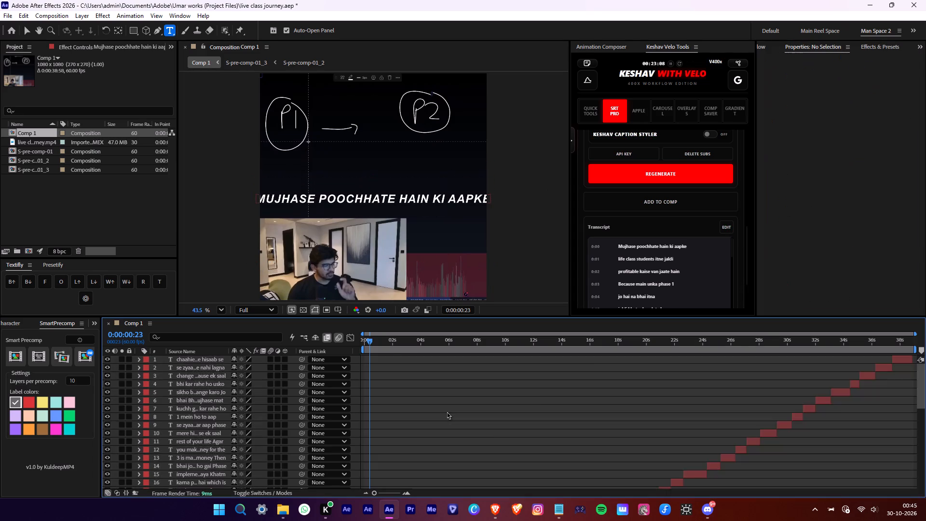
# Hide the S-pre-comp-01_3 layer's picture so only the captions show.
pyautogui.scroll(-7, 447, 410)
pyautogui.scroll(-7, 285, 428)
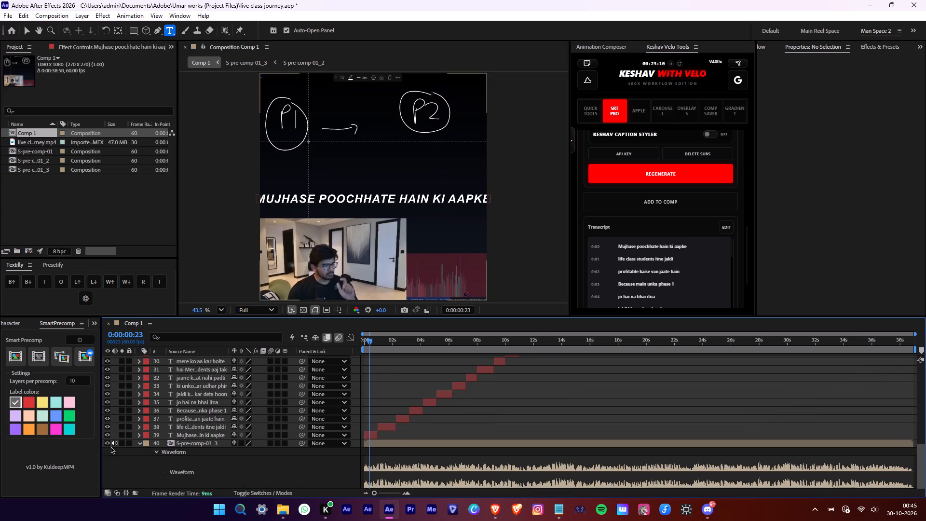
pyautogui.click(108, 445)
# Play and scrub the first second to check how the change from the first to the second caption matches the audio.
pyautogui.keyDown('alt'); pyautogui.scroll(2, 120, 452); pyautogui.keyUp('alt')
pyautogui.press('space')
pyautogui.press('space')
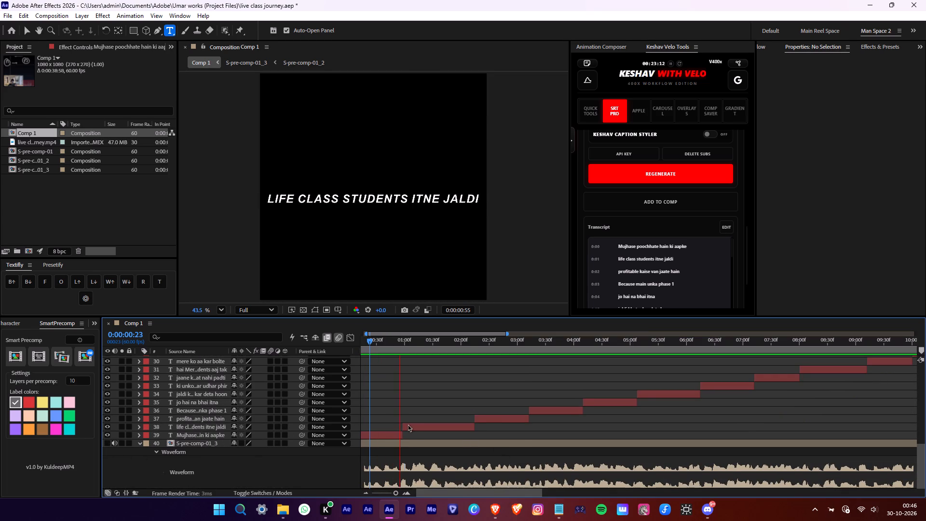
pyautogui.click(386, 432)
pyautogui.keyDown('alt'); pyautogui.scroll(1, 412, 392); pyautogui.keyUp('alt')
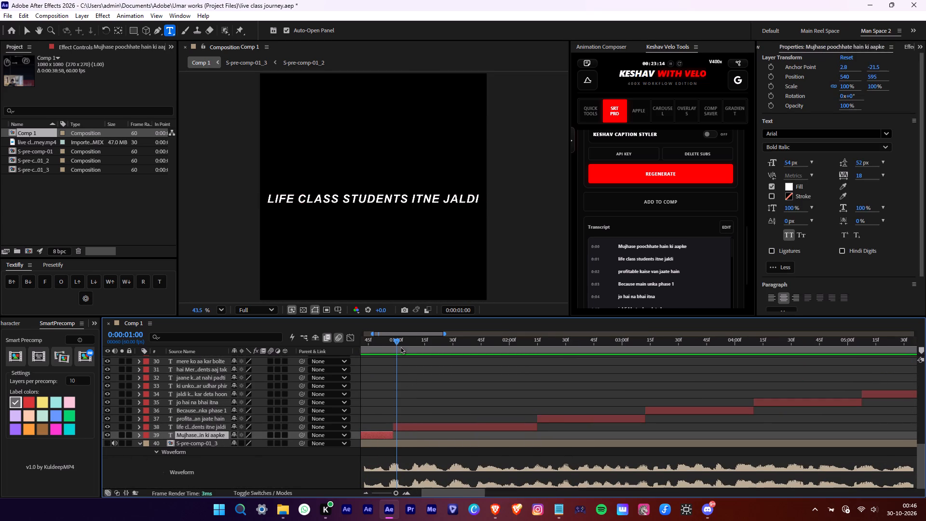
pyautogui.moveTo(400, 346); pyautogui.dragTo(412, 345)
pyautogui.press('space')
pyautogui.click(412, 345)
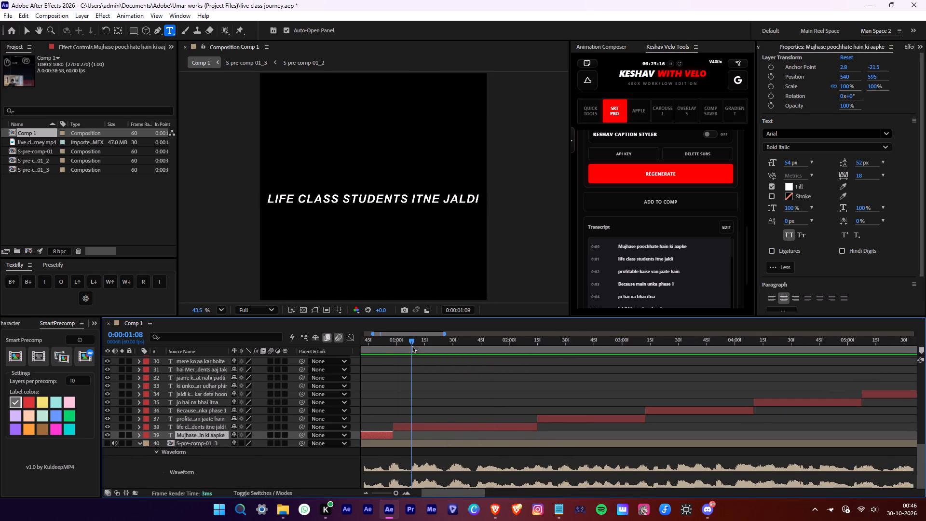
pyautogui.moveTo(412, 345); pyautogui.dragTo(323, 350)
pyautogui.press('space')
pyautogui.press('space')
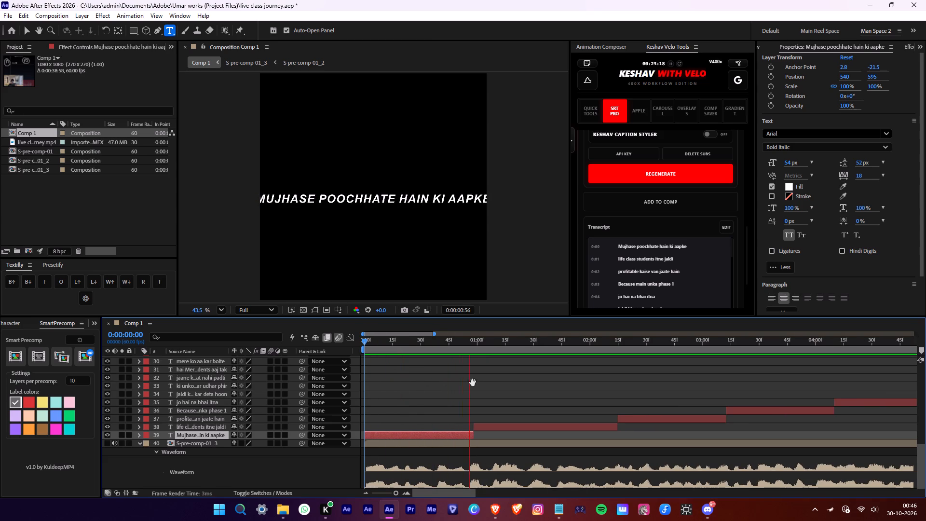
pyautogui.moveTo(478, 332); pyautogui.dragTo(466, 333)
pyautogui.click(471, 334)
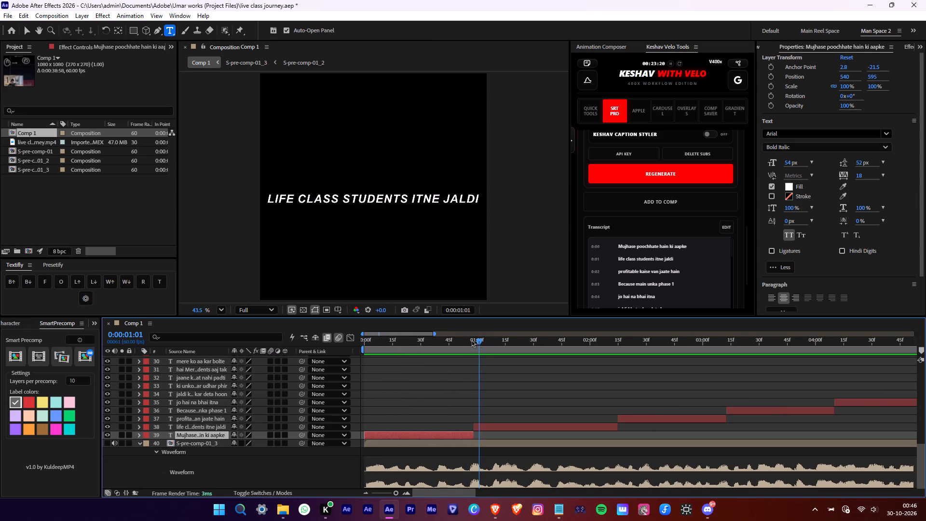
pyautogui.click(471, 340)
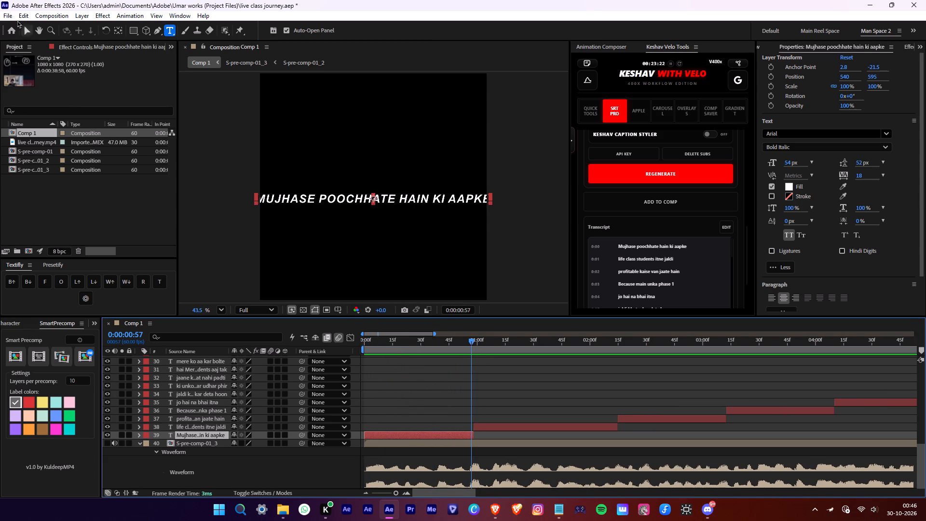
# Purge the disk cache, including the cache for all versions.
pyautogui.click(20, 14)
pyautogui.click(227, 295)
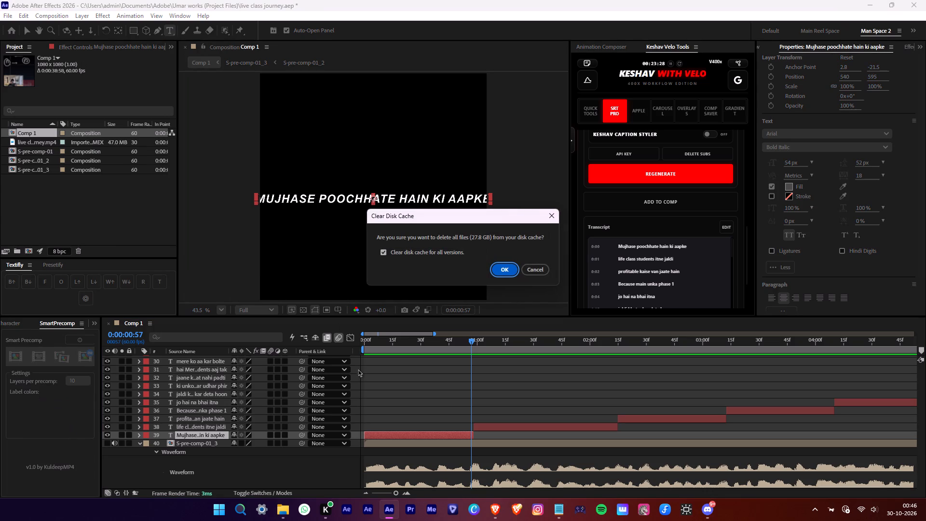
pyautogui.click(509, 266)
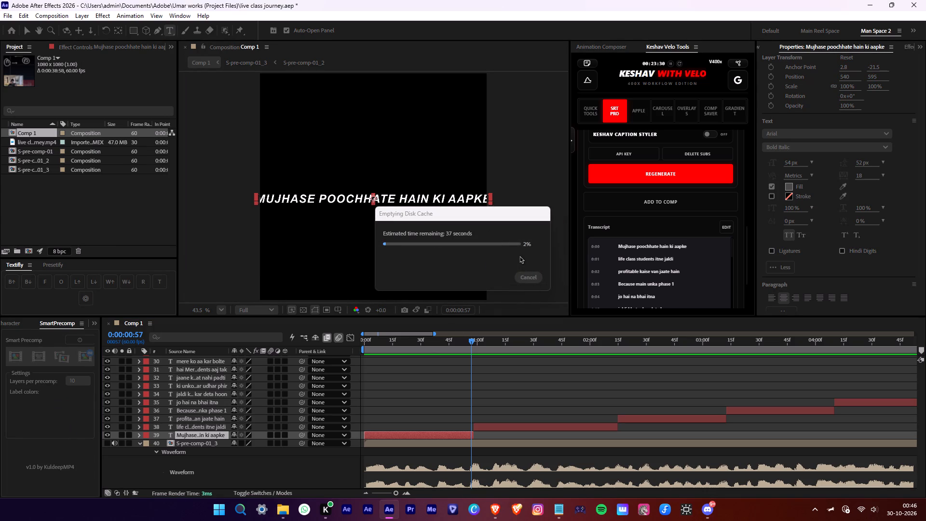
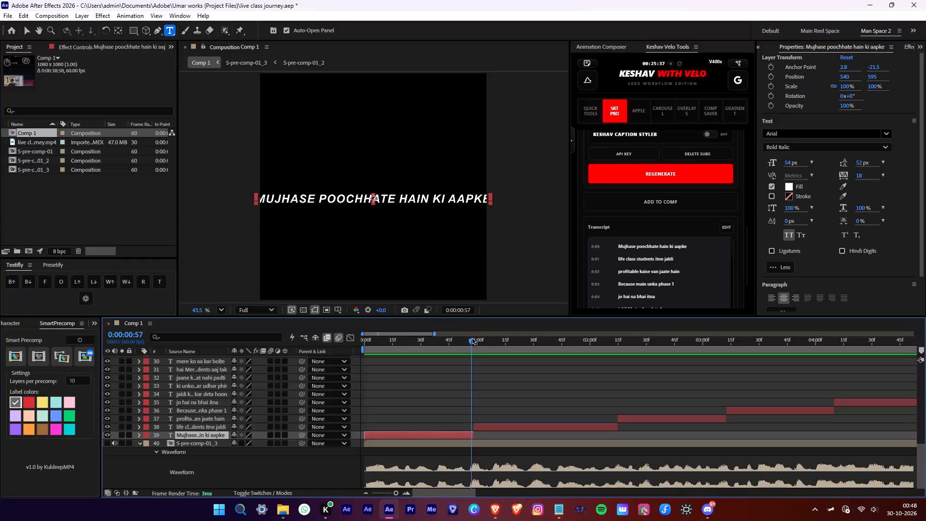
# Play and scrub the first second again to check the change from the first to the second caption against the audio.
pyautogui.moveTo(472, 337); pyautogui.dragTo(407, 354)
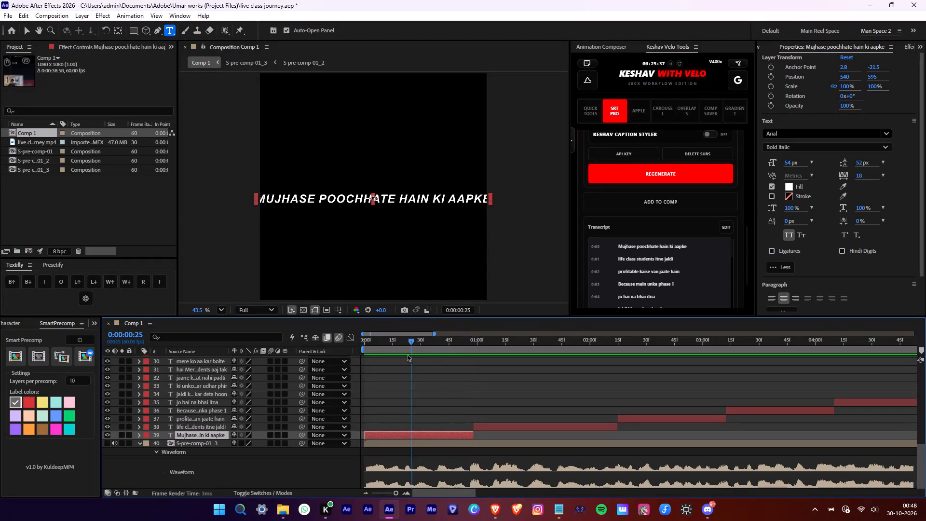
pyautogui.moveTo(407, 354); pyautogui.dragTo(324, 352)
pyautogui.press('space')
pyautogui.press('space')
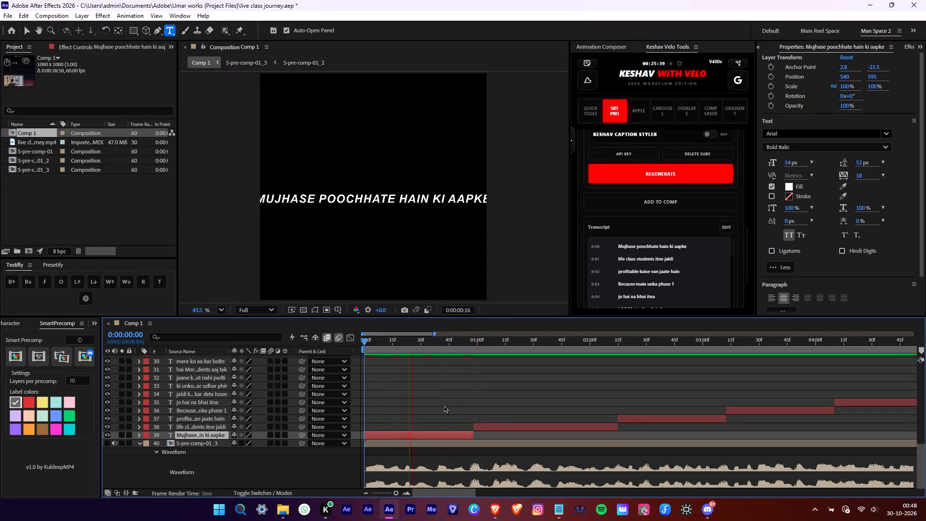
pyautogui.moveTo(415, 344); pyautogui.dragTo(414, 344)
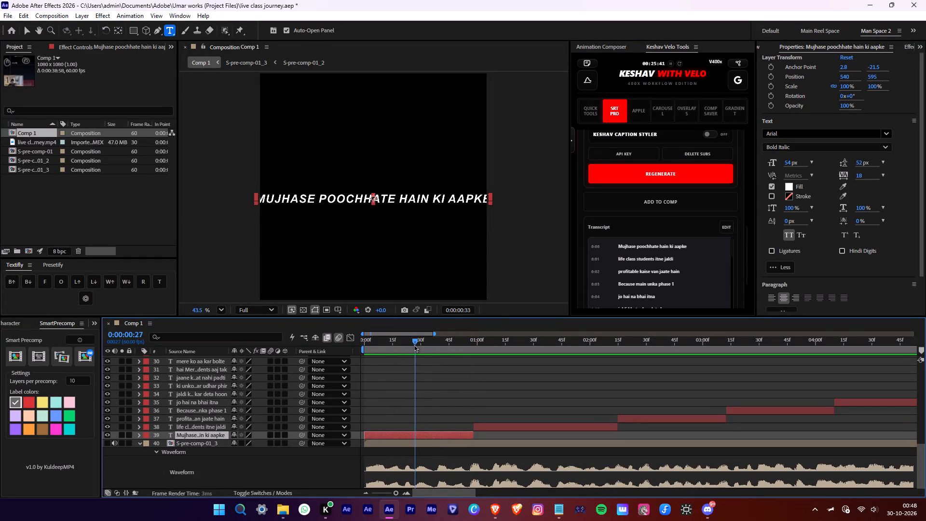
pyautogui.moveTo(414, 344); pyautogui.dragTo(336, 350)
pyautogui.press('space')
pyautogui.press('space')
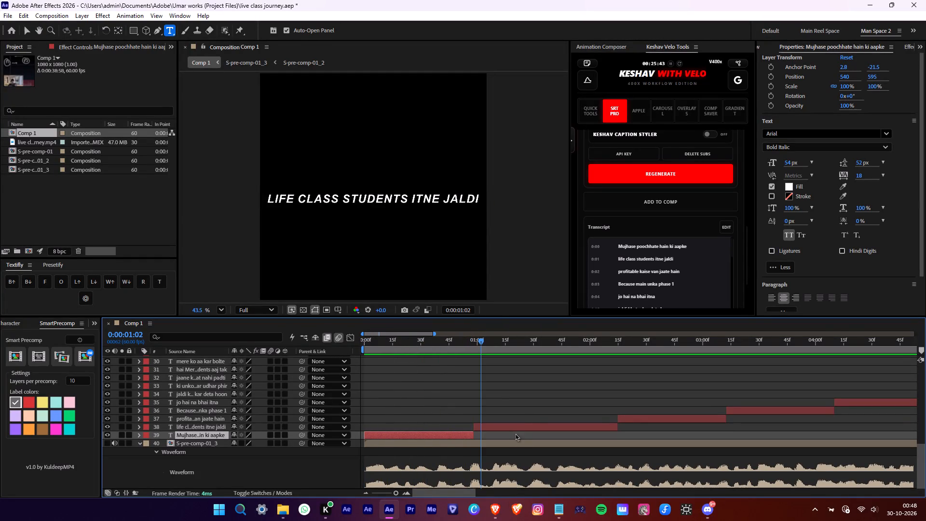
pyautogui.click(514, 430)
pyautogui.keyDown('alt'); pyautogui.scroll(-7, 515, 433); pyautogui.keyUp('alt')
pyautogui.scroll(6, 526, 434)
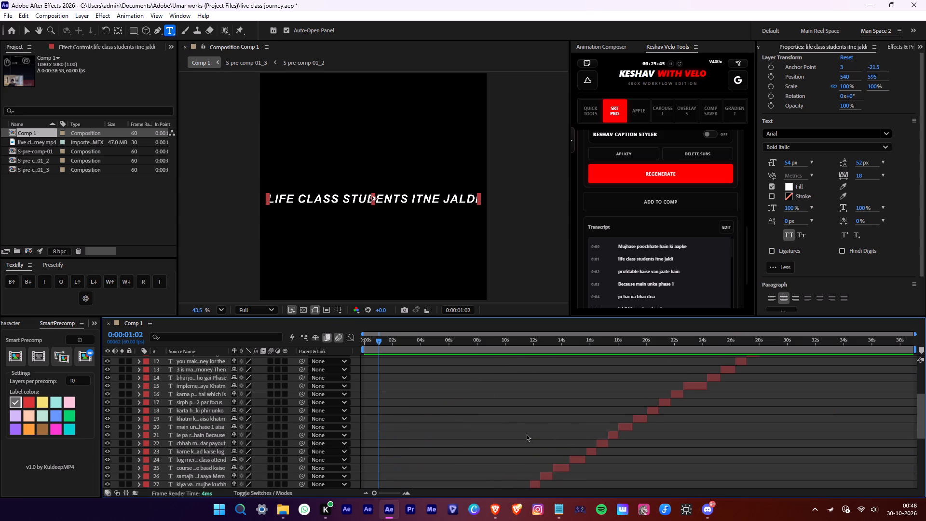
# Save the project as "live class journey" in the Umar works (Project Files) folder, overwriting the existing file.
pyautogui.hotkey('ctrl', 'shift', 's')
pyautogui.click(691, 395)
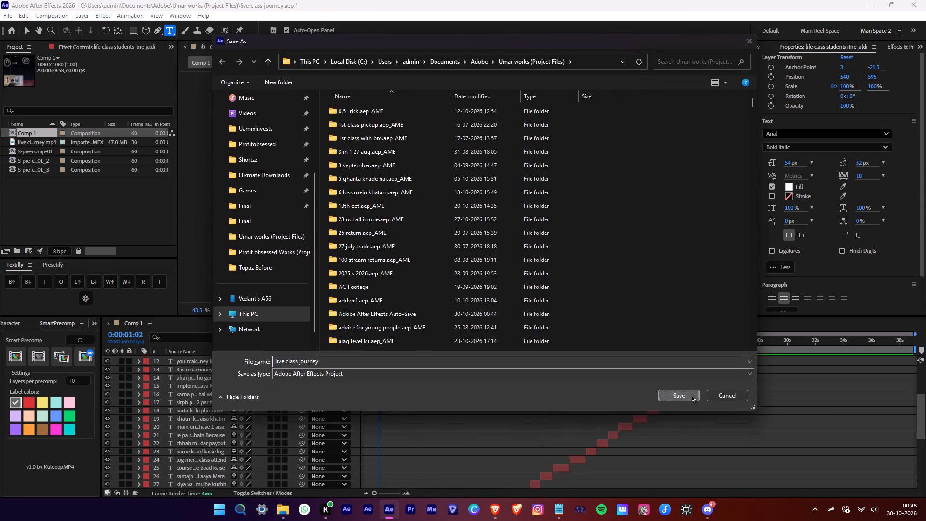
pyautogui.click(496, 260)
pyautogui.click(496, 255)
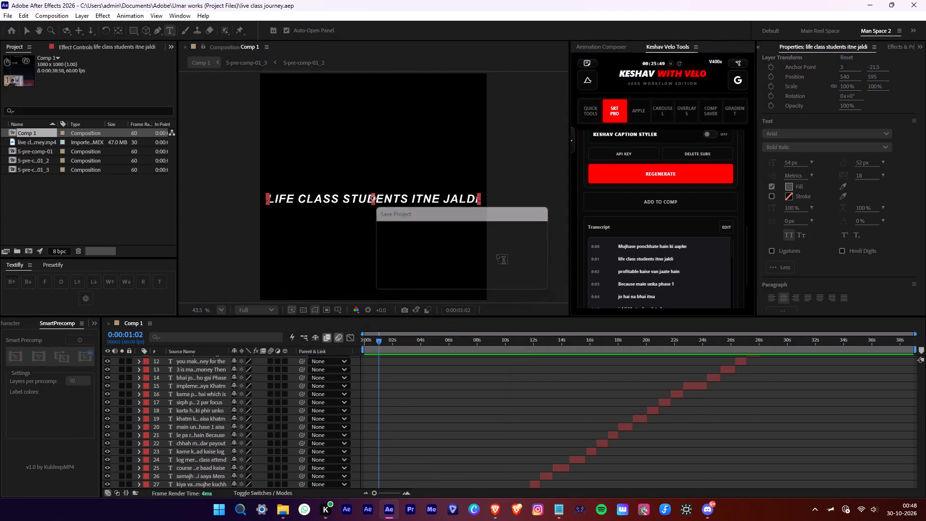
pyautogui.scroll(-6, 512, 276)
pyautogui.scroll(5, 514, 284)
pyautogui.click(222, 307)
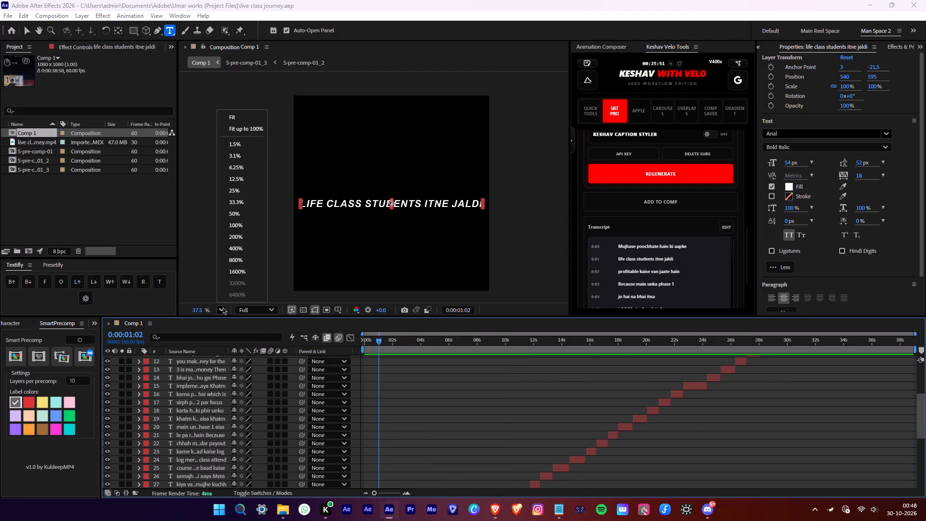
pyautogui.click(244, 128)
# Close After Effects with the saved project.
pyautogui.click(12, 16)
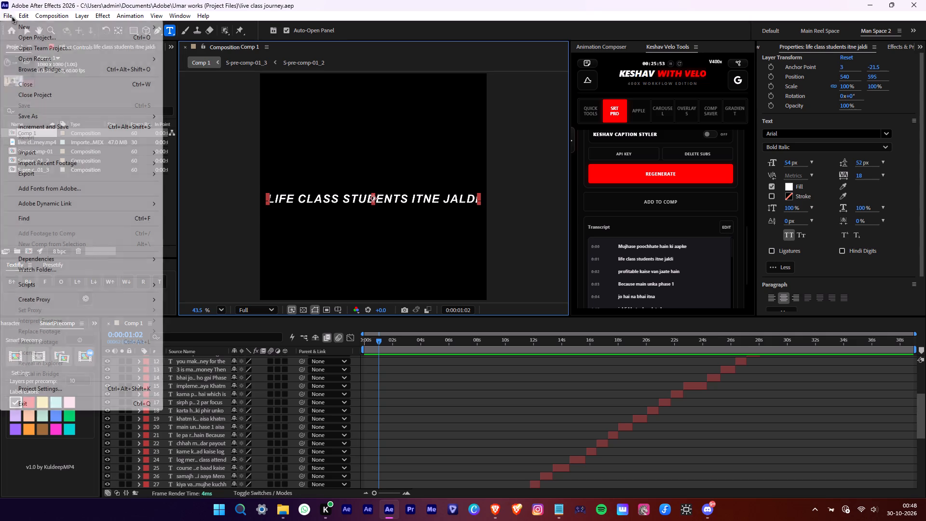
pyautogui.click(925, 7)
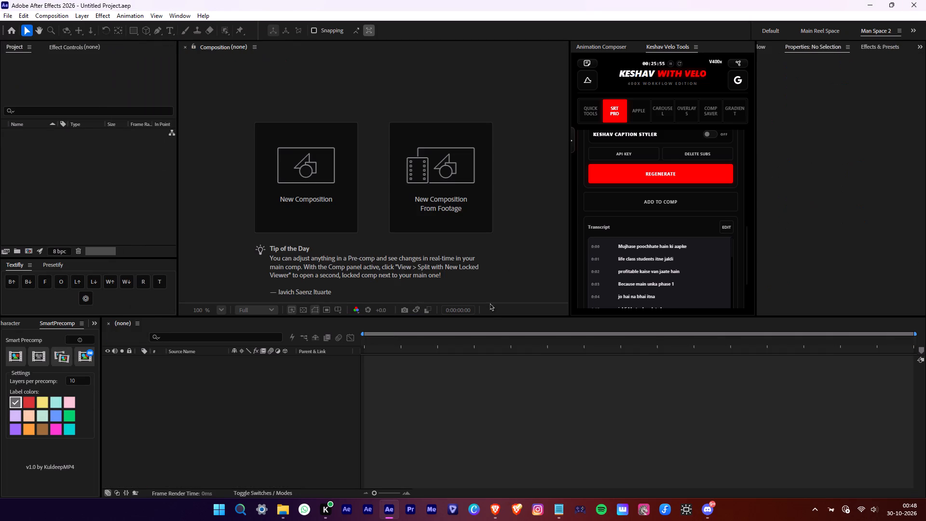